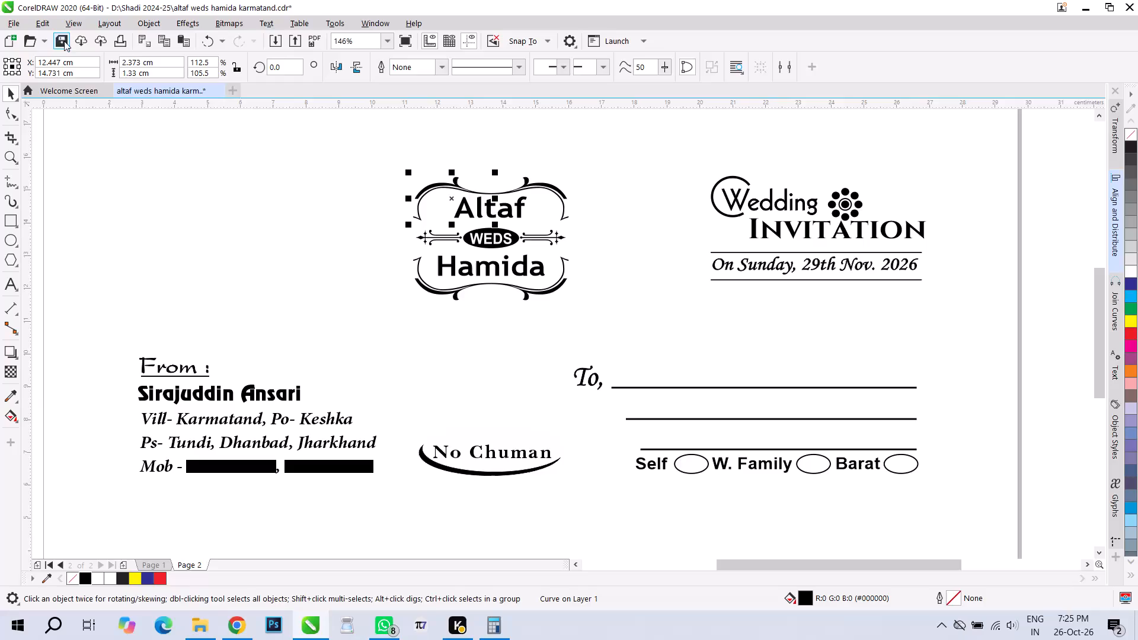
Save the open wedding card document.
click(55, 39)
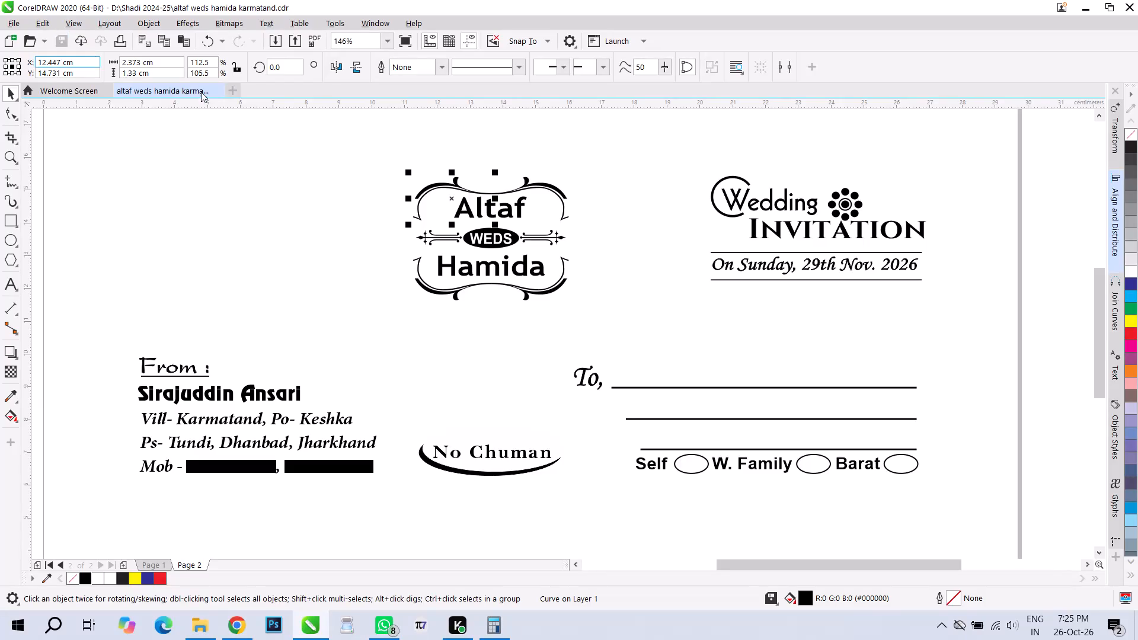
Open the recent document New 2026.cdr.
click(237, 88)
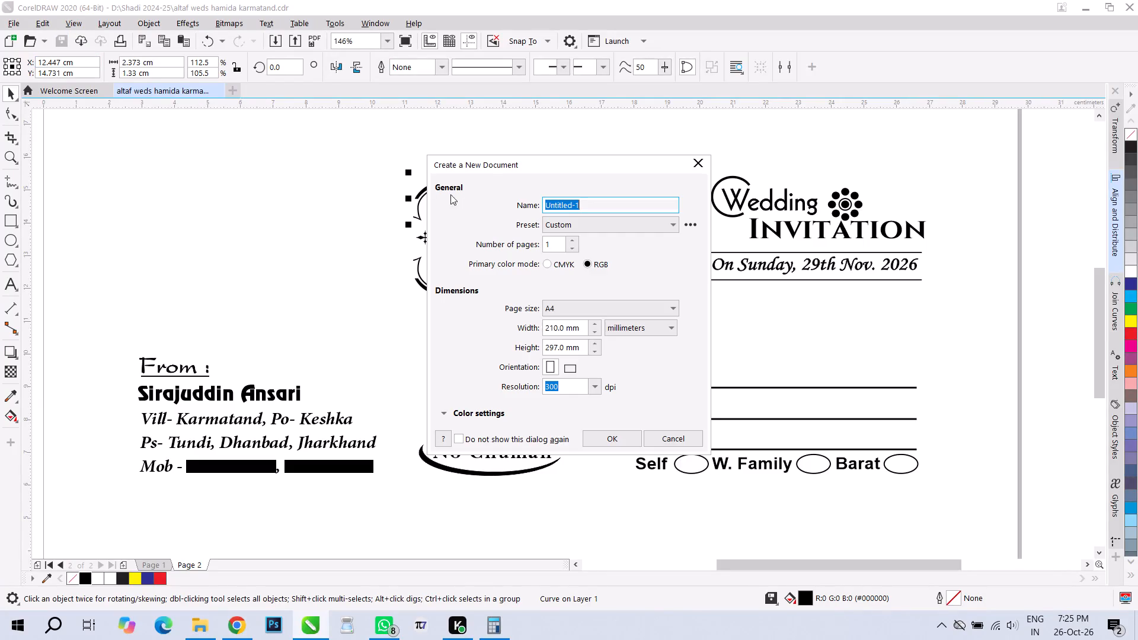
click(707, 163)
click(75, 85)
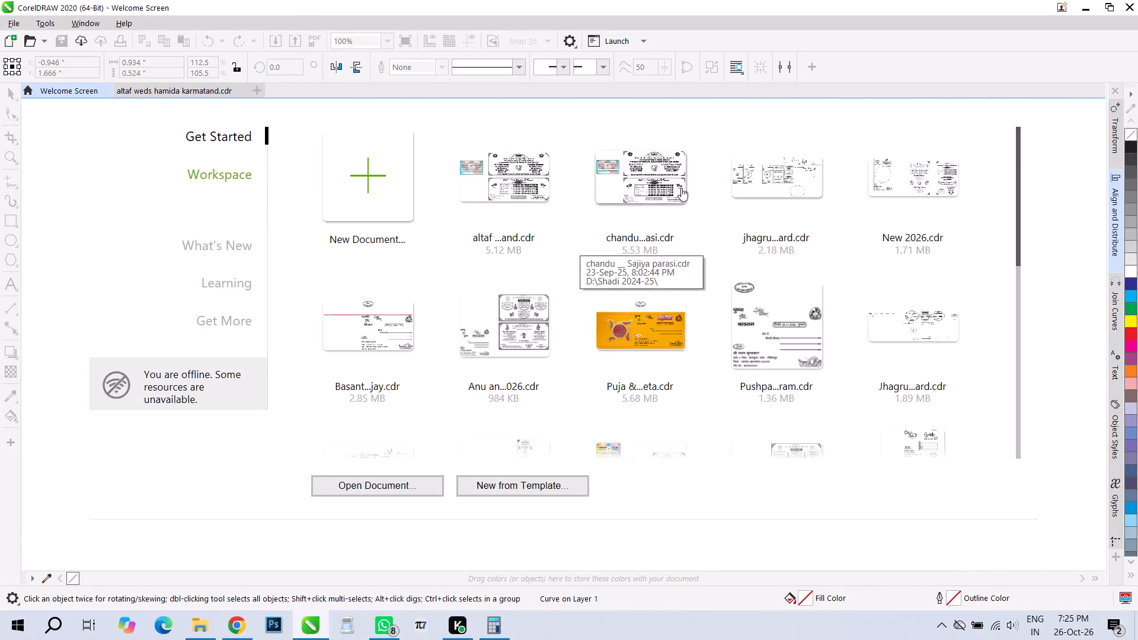
click(926, 188)
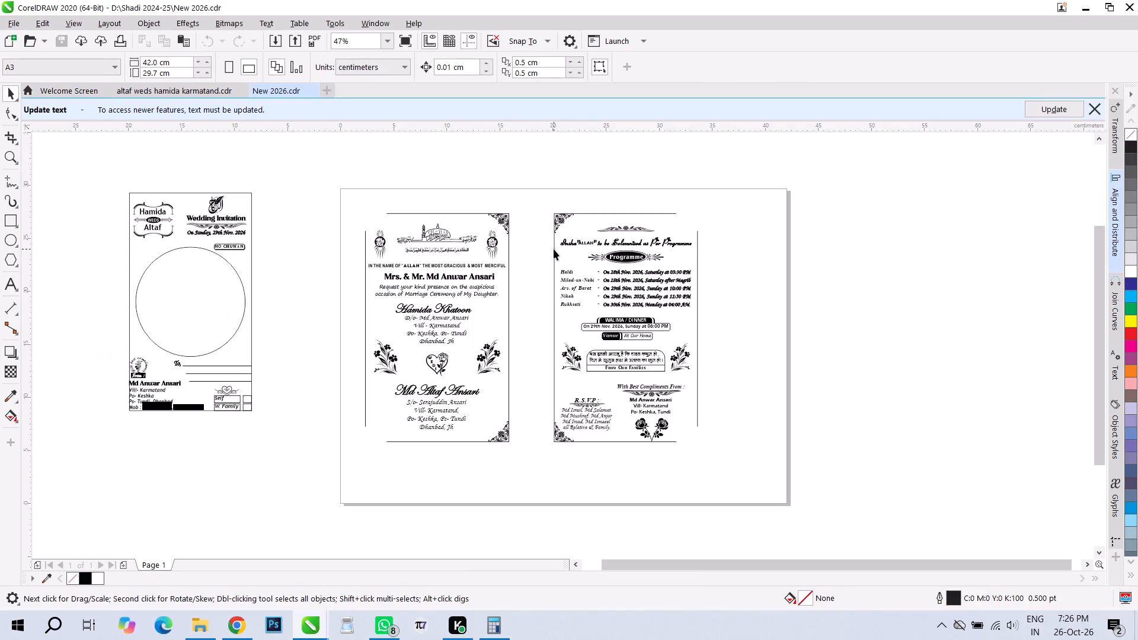
Delete the rectangular frame and the large circle from the envelope artwork beside the page.
click(168, 194)
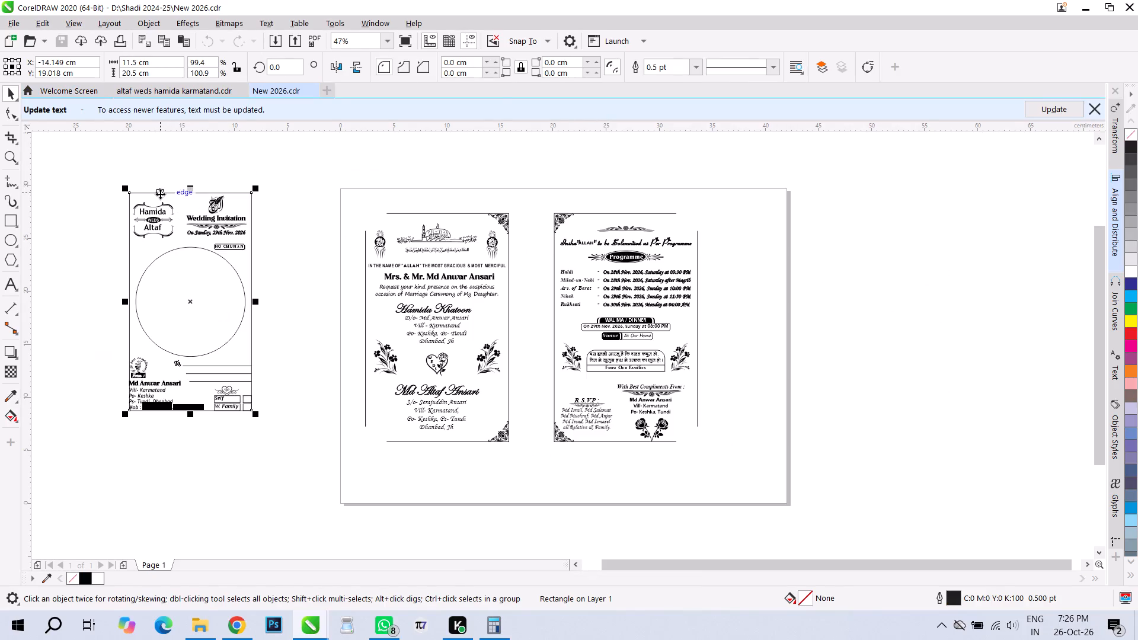
key(Delete)
click(154, 296)
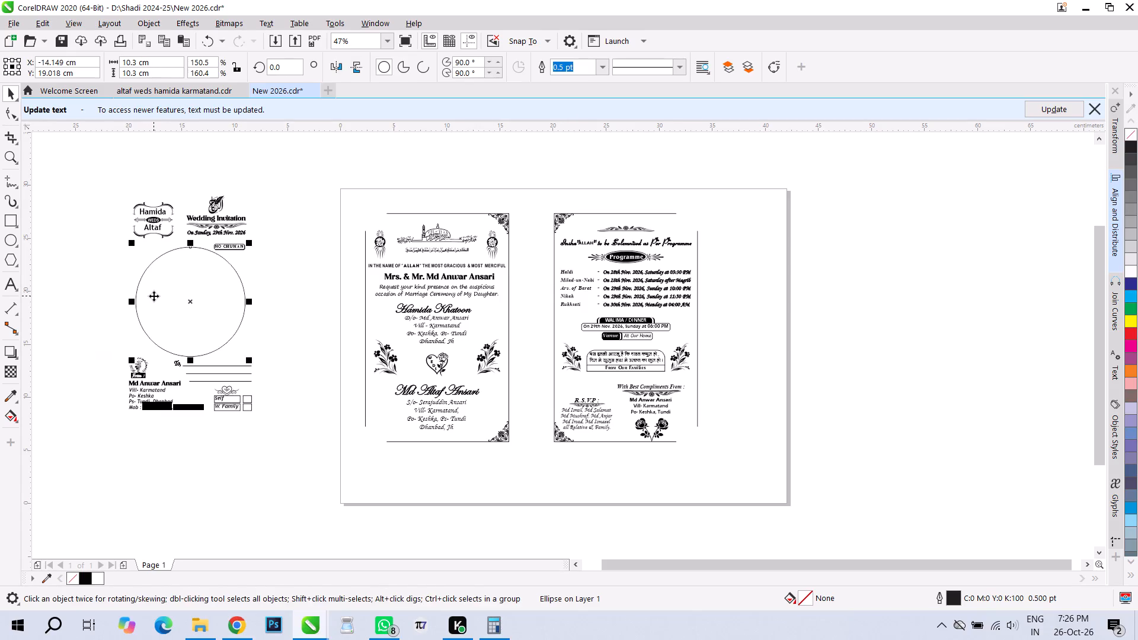
key(Delete)
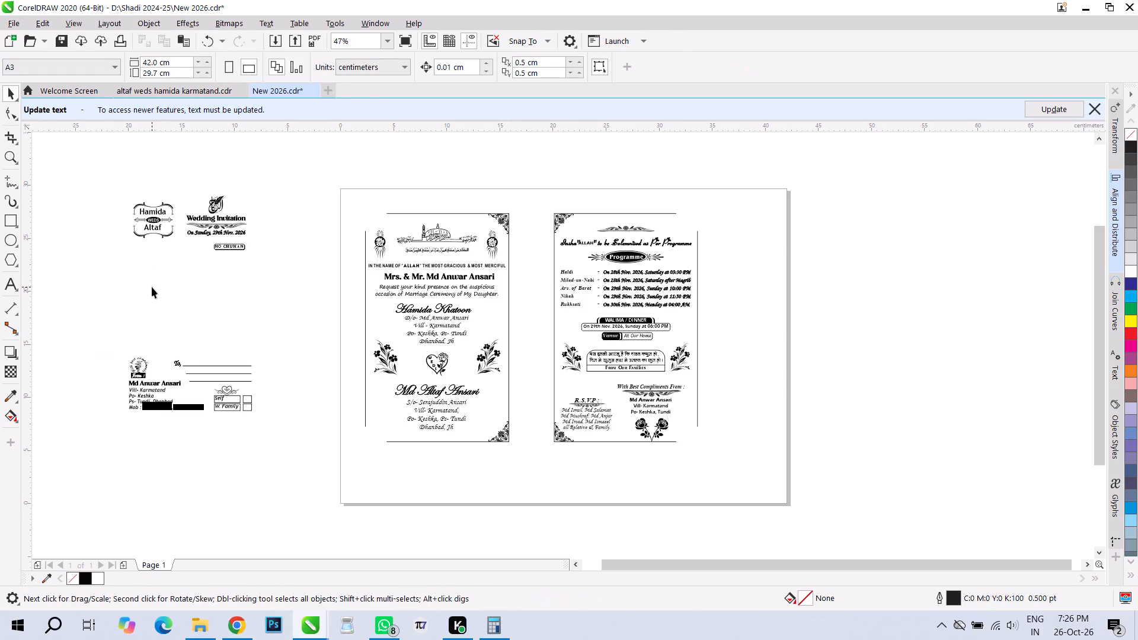
key(ctrl+z)
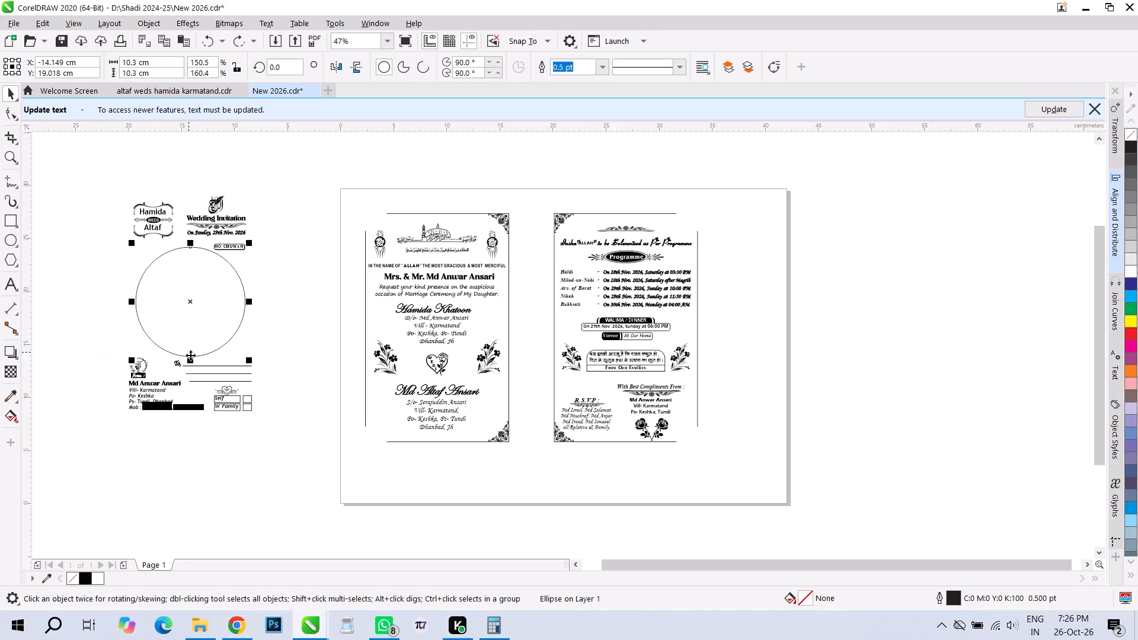
scroll(195, 371, up, 1)
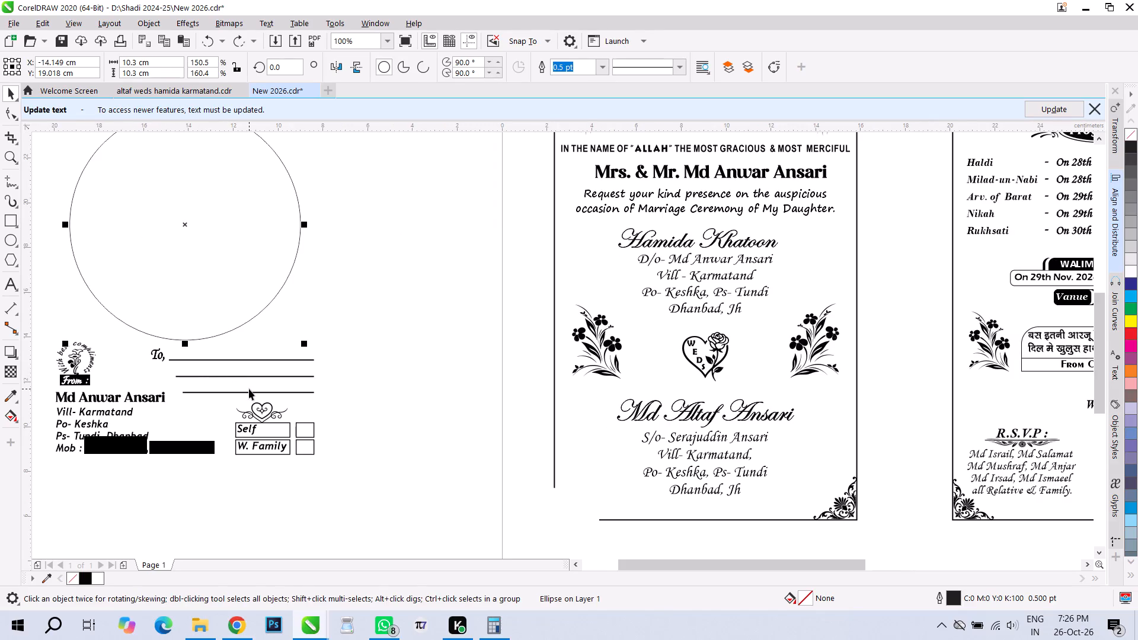
scroll(249, 389, down, 1)
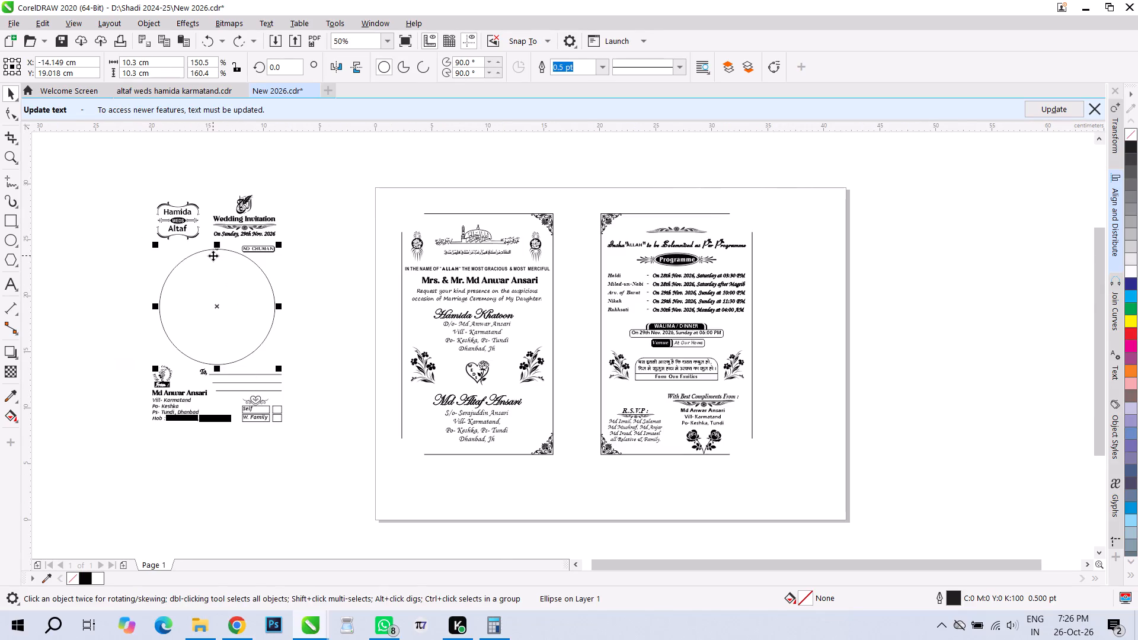
key(Delete)
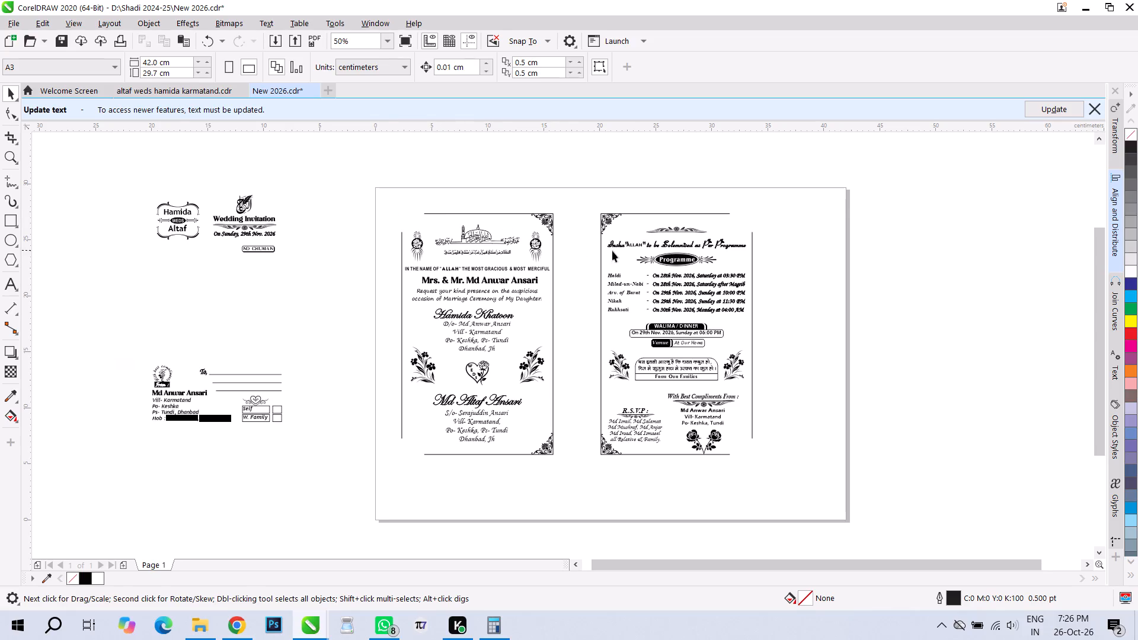
Ungroup all the objects in the document by one level.
key(ctrl+a)
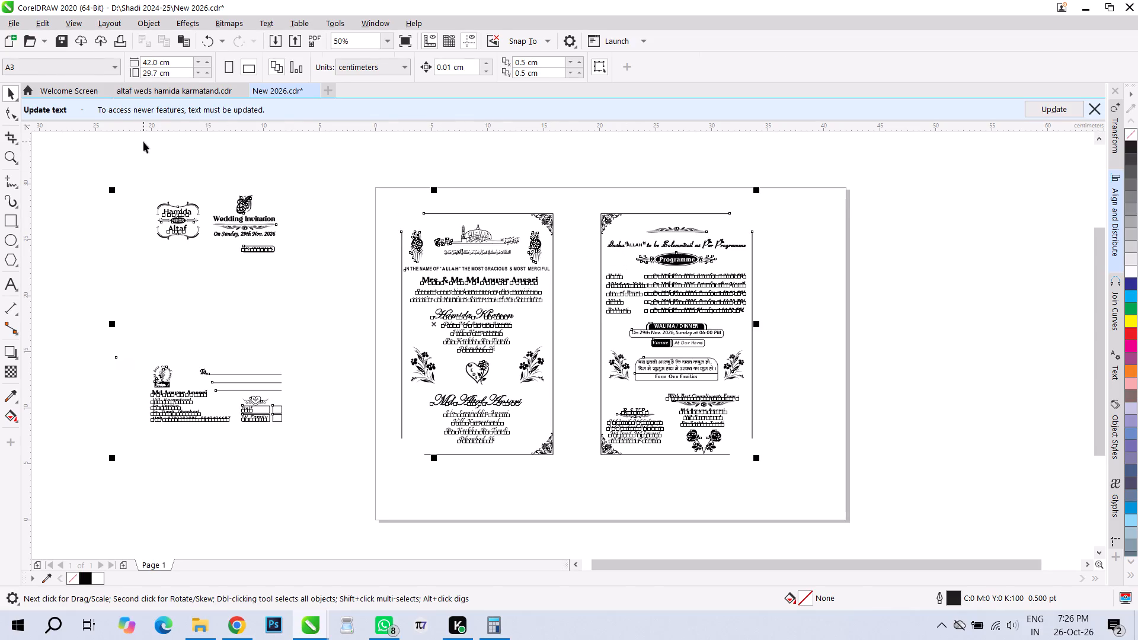
click(737, 67)
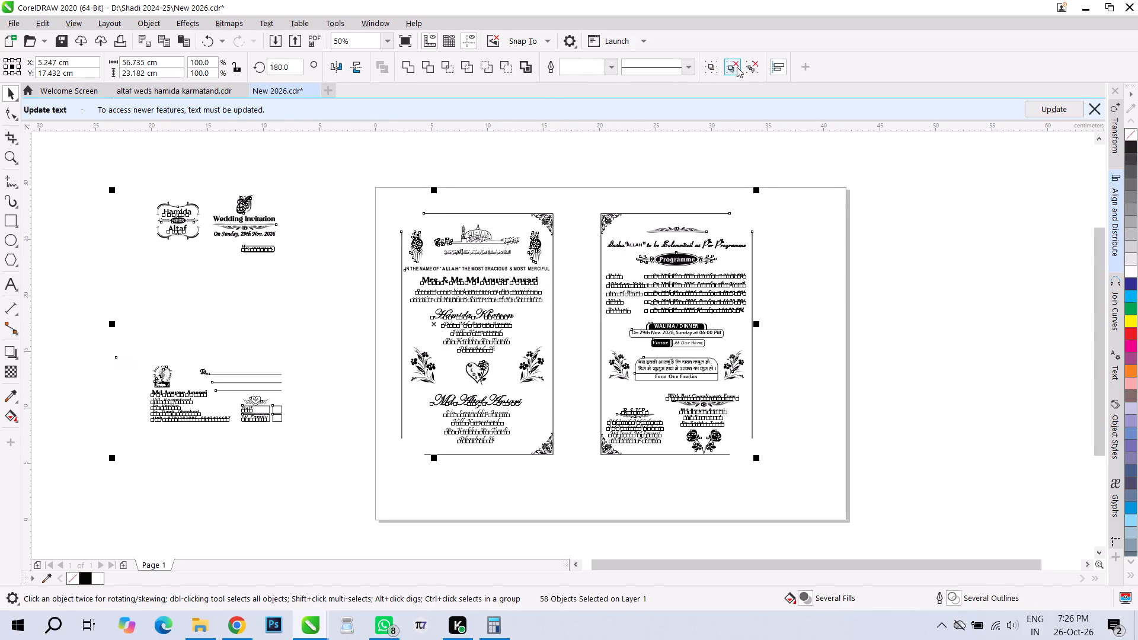
click(747, 137)
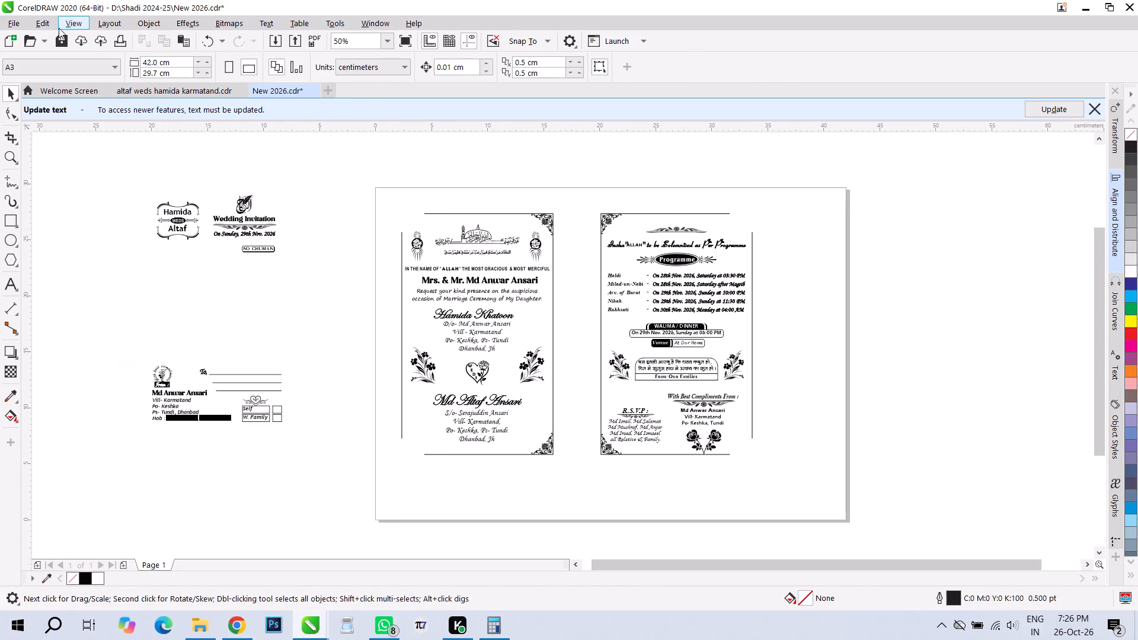
Select all text in the document and convert it to curves.
click(40, 24)
click(60, 239)
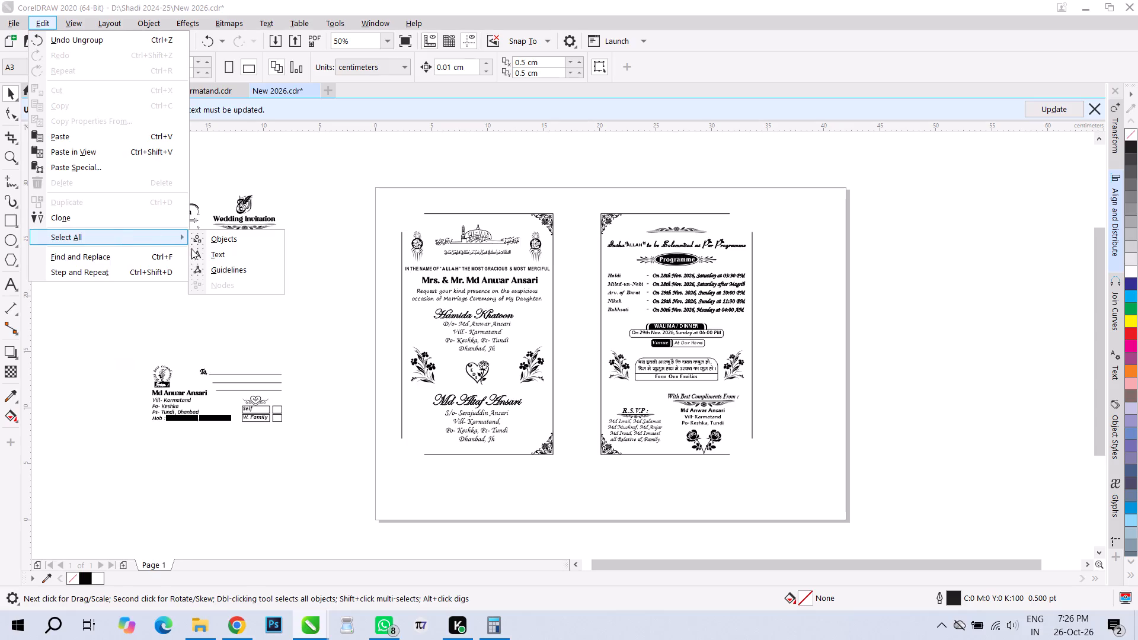
click(199, 250)
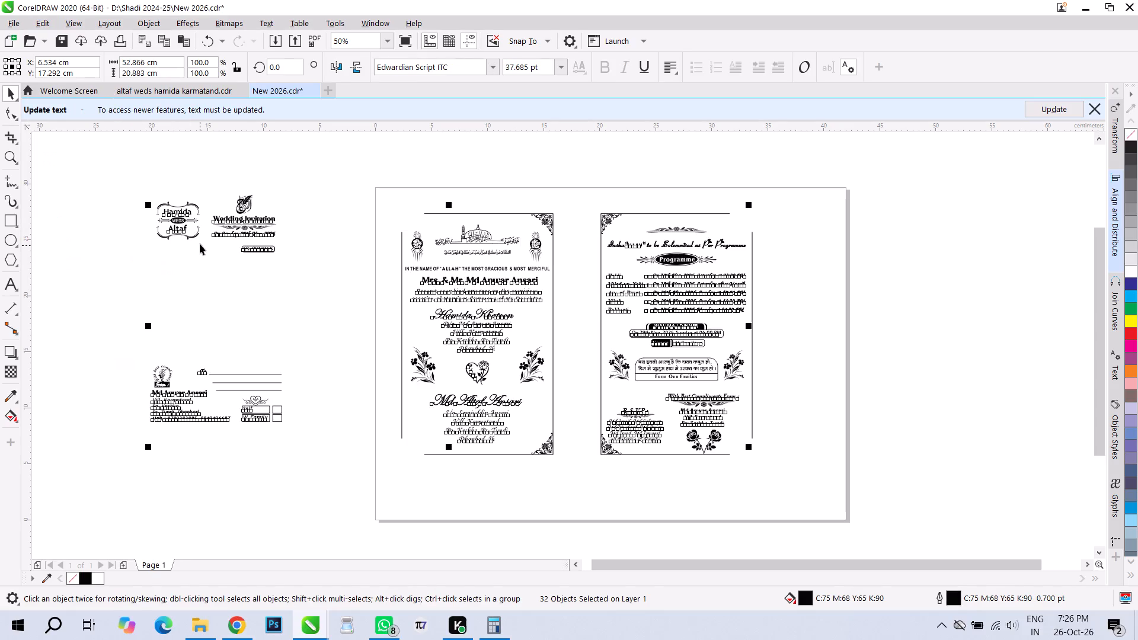
key(ctrl+q)
click(832, 294)
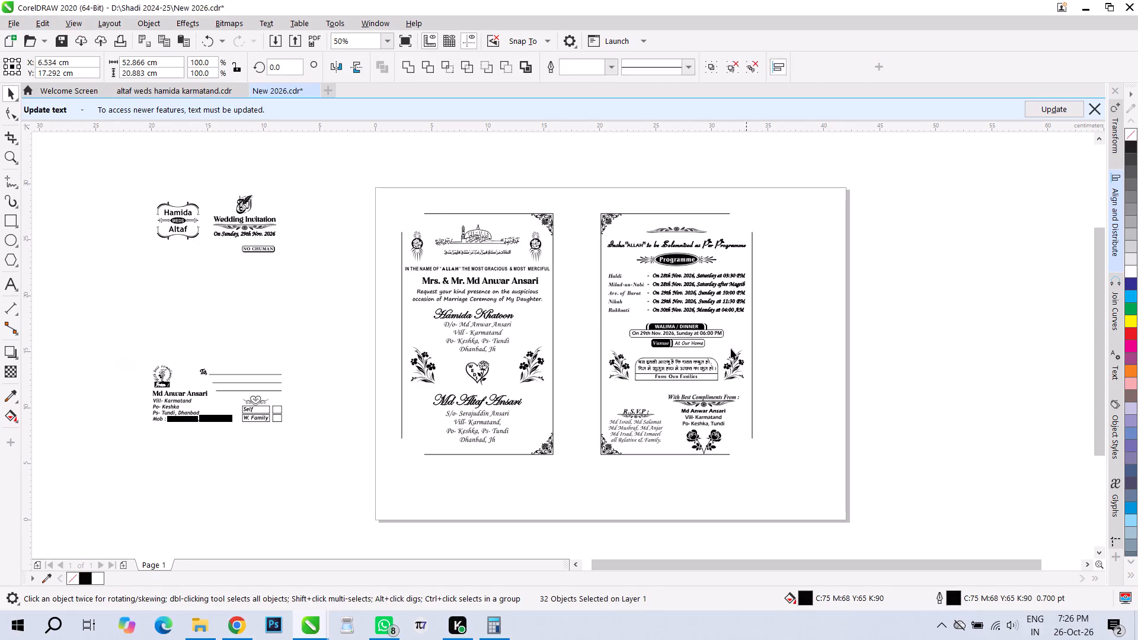
Convert the grouped Hindi verse, the "From Our Families" line and the "With Best Compliments From" heading to curves.
click(683, 357)
ctrl+click(685, 363)
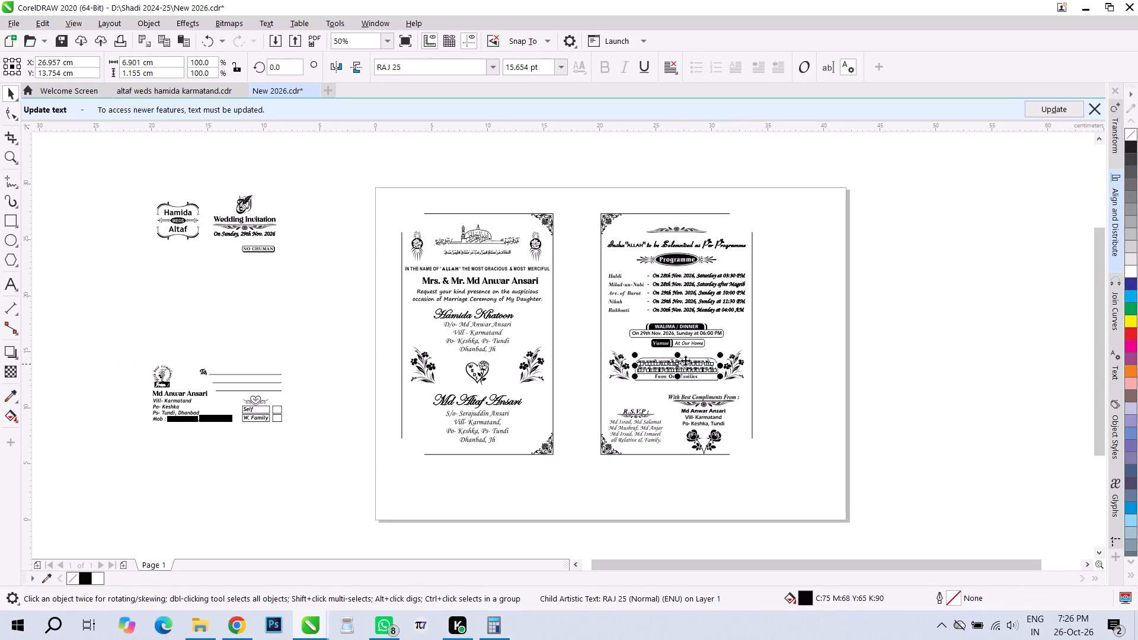
key(ctrl+q)
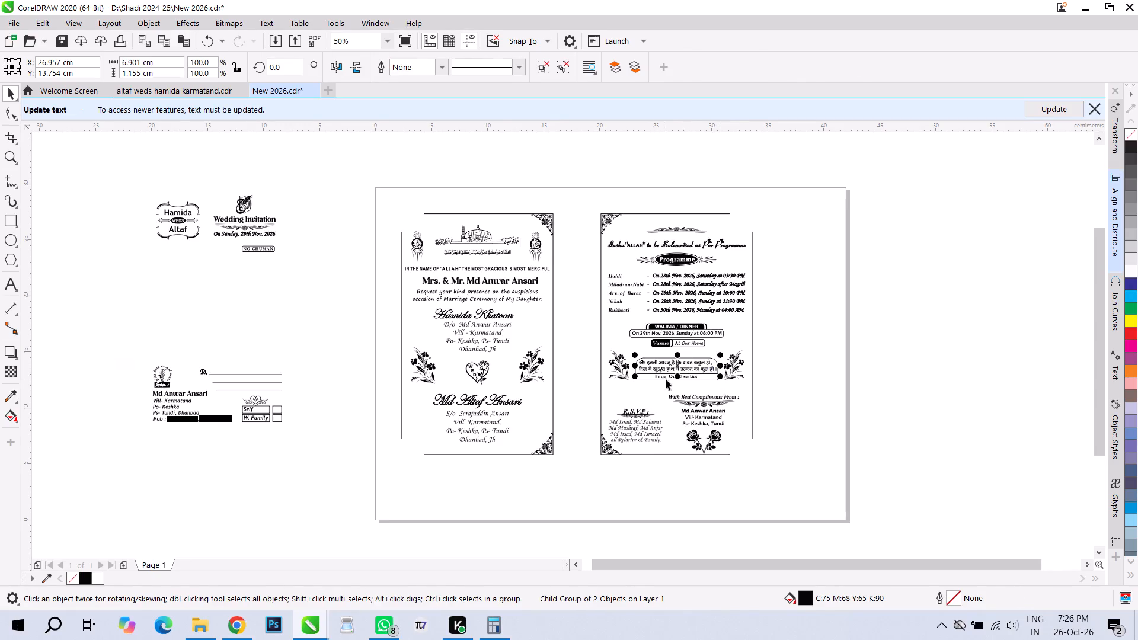
click(664, 377)
ctrl+click(666, 377)
key(ctrl+q)
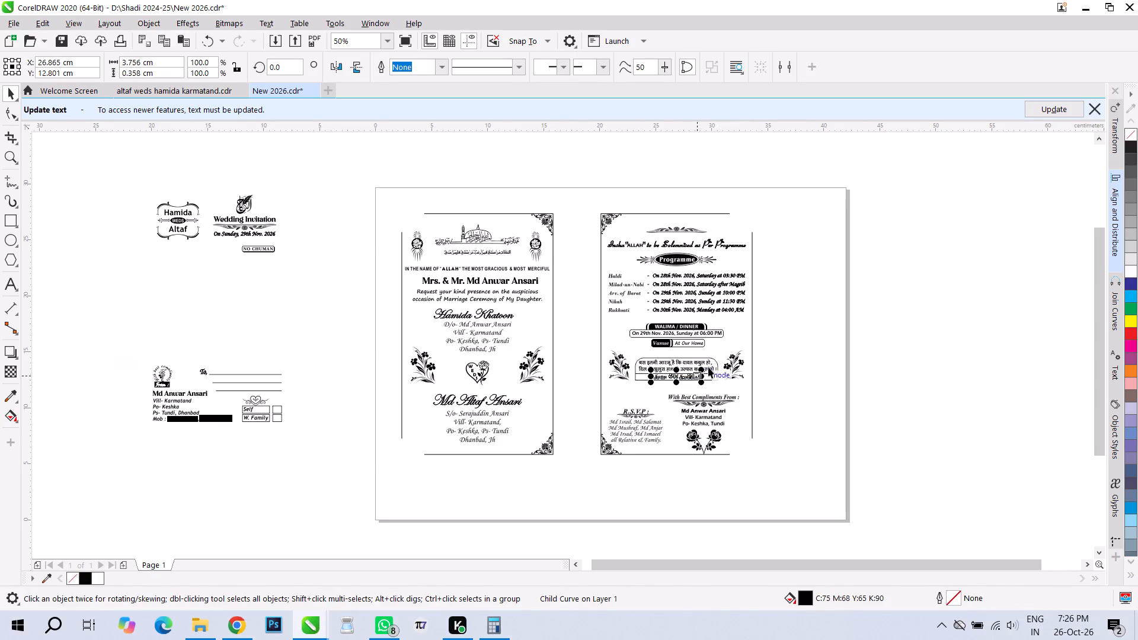
click(783, 364)
click(695, 397)
key(ctrl+q)
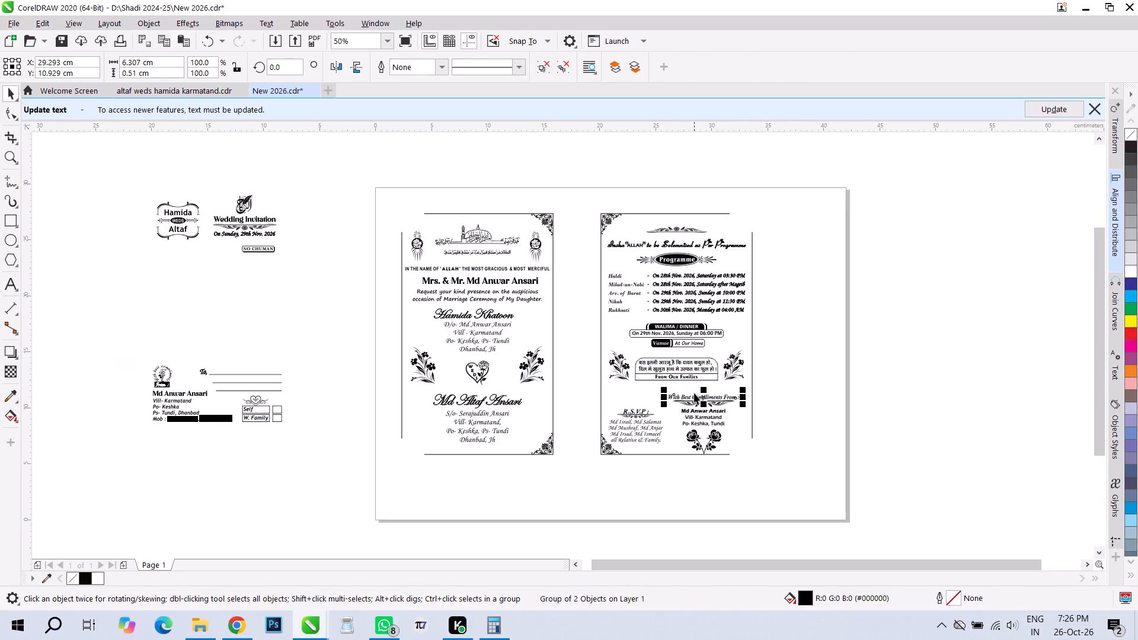
Ungroup every object in the document, including all nested groups.
key(ctrl+a)
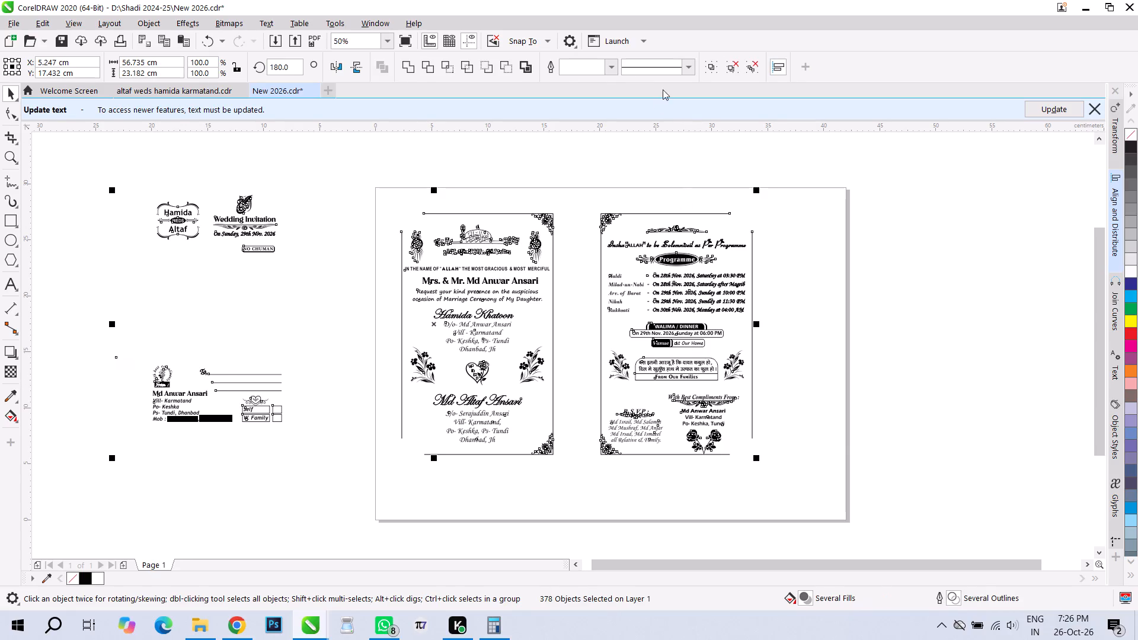
click(752, 69)
click(823, 235)
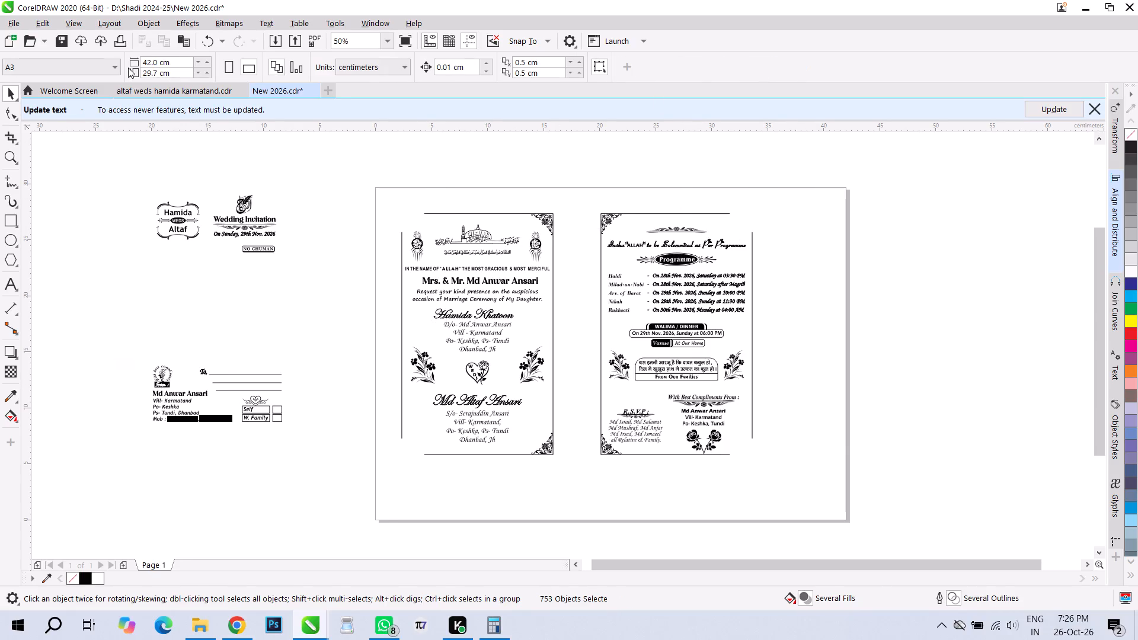
Select all text objects to check whether any text still needs converting to curves.
click(50, 24)
click(84, 238)
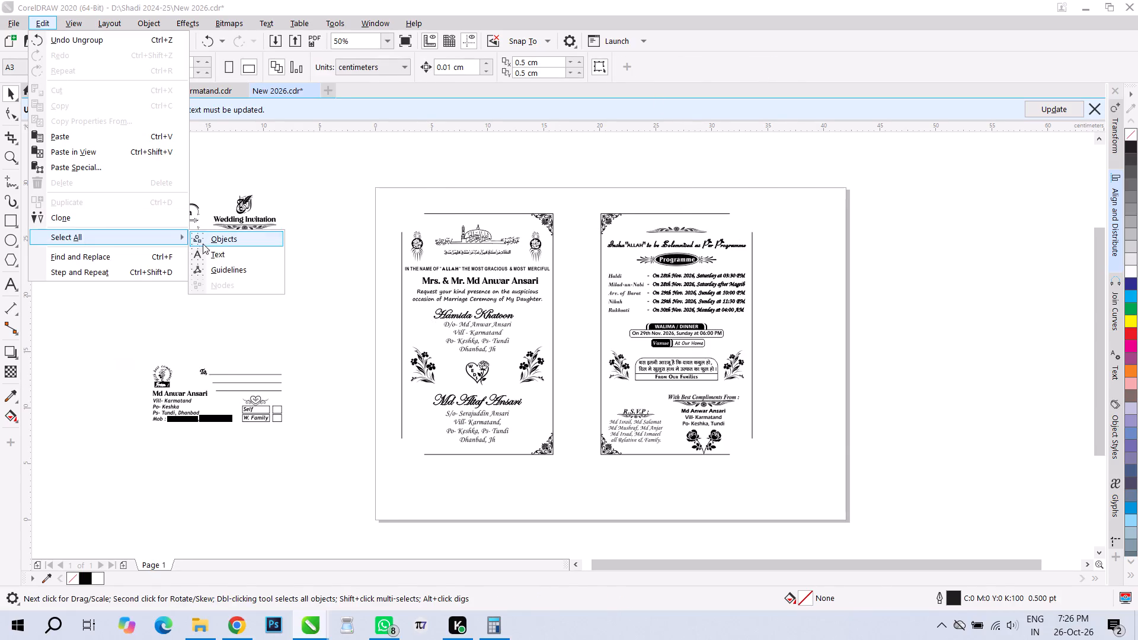
click(210, 254)
click(372, 222)
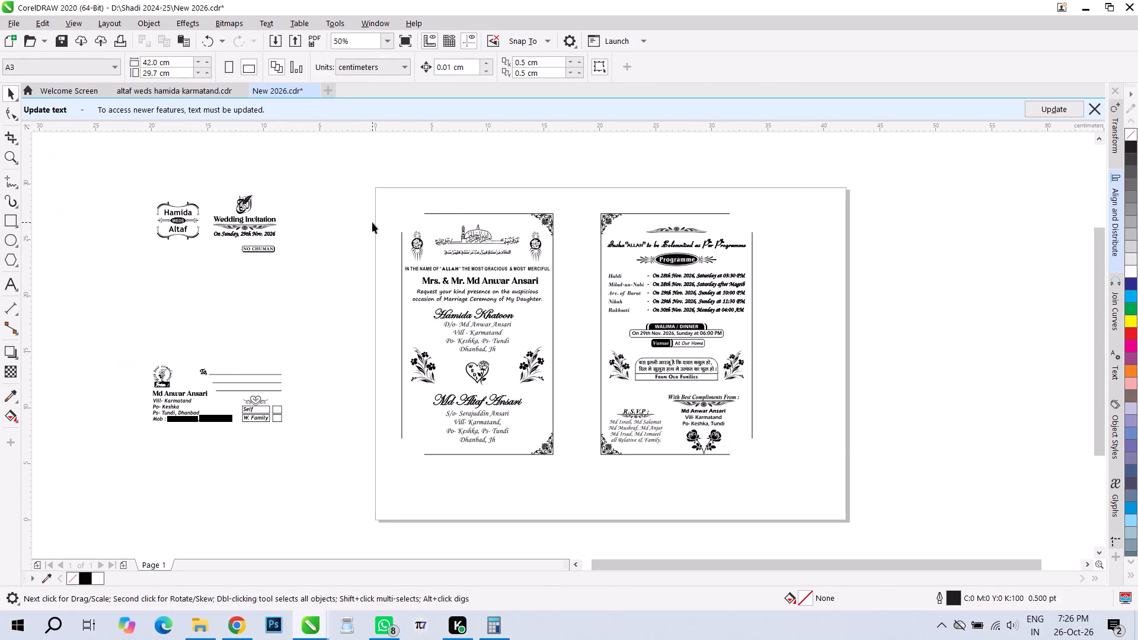
Group the invitation panel, the Programme panel and the envelope artwork as three separate groups.
drag(378, 185, 562, 462)
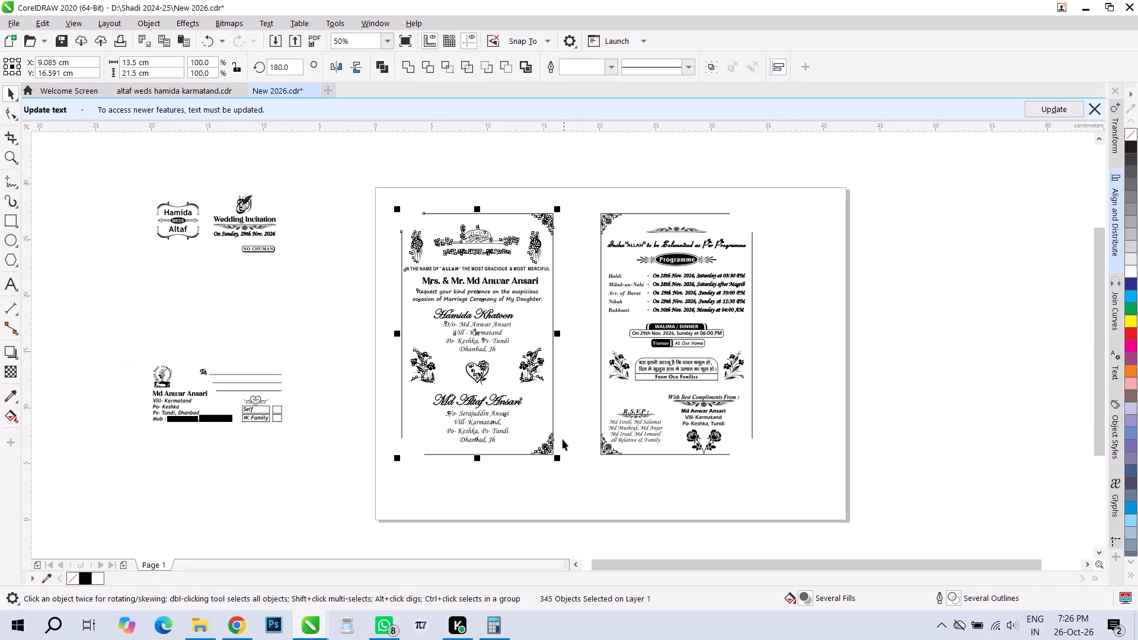
key(ctrl+g)
drag(588, 201, 792, 475)
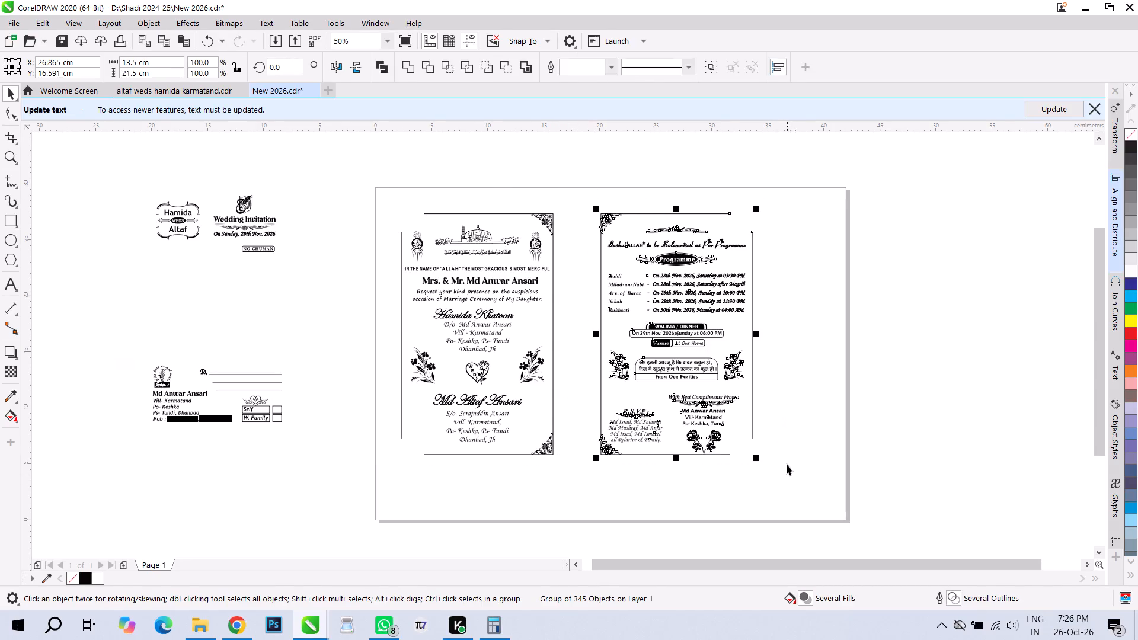
key(ctrl+g)
drag(325, 445, 88, 177)
key(ctrl+g)
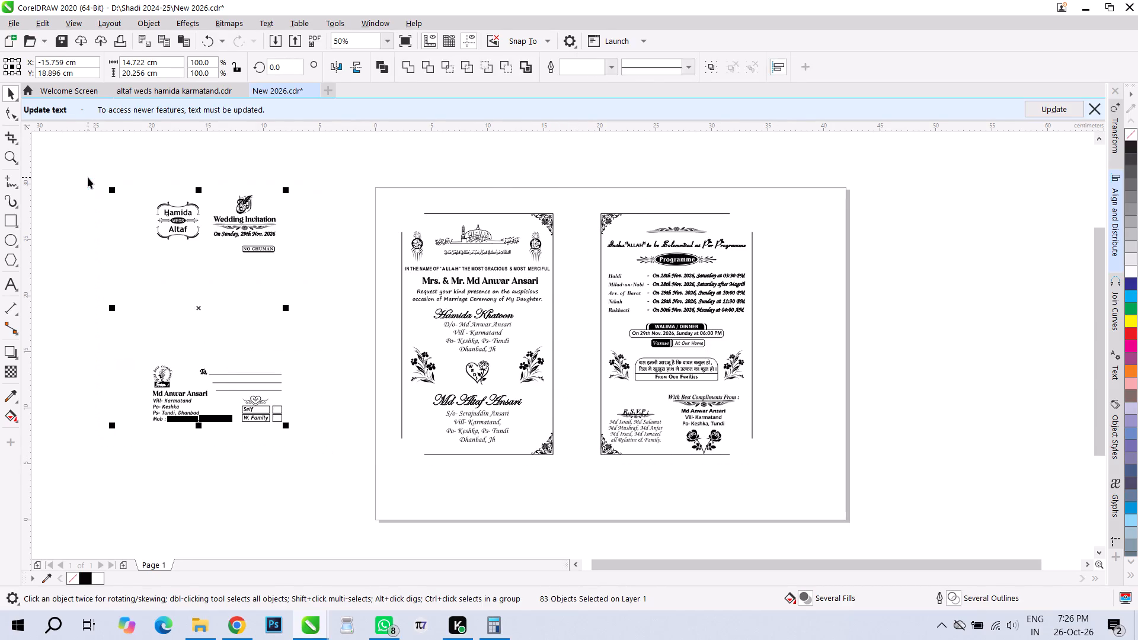
Set the page size to Legal.
click(360, 172)
click(71, 63)
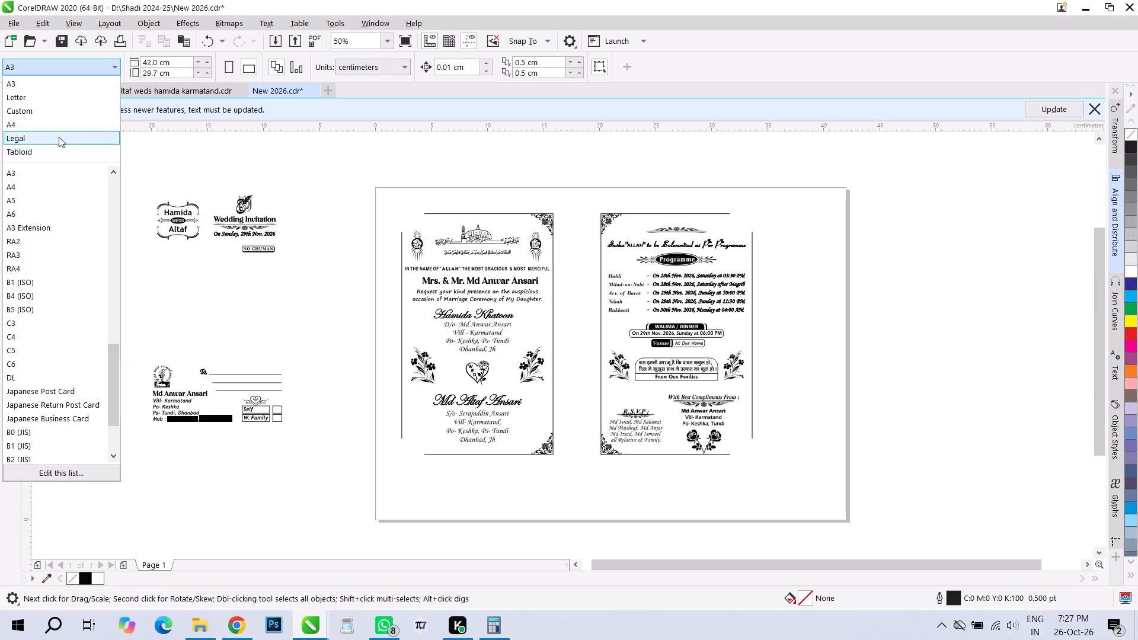
click(59, 137)
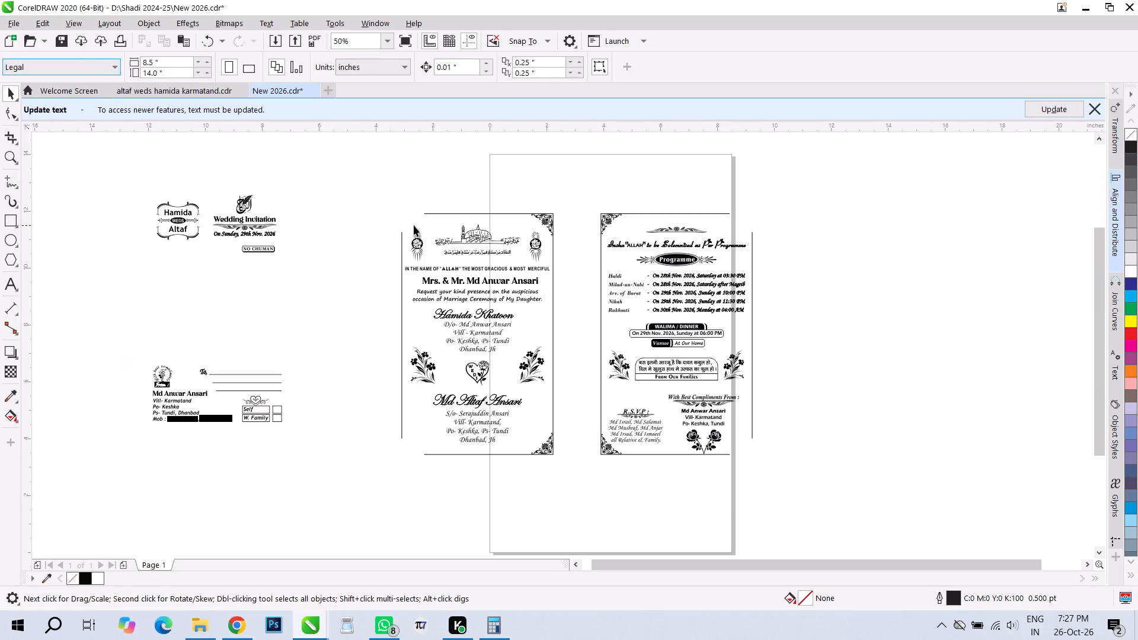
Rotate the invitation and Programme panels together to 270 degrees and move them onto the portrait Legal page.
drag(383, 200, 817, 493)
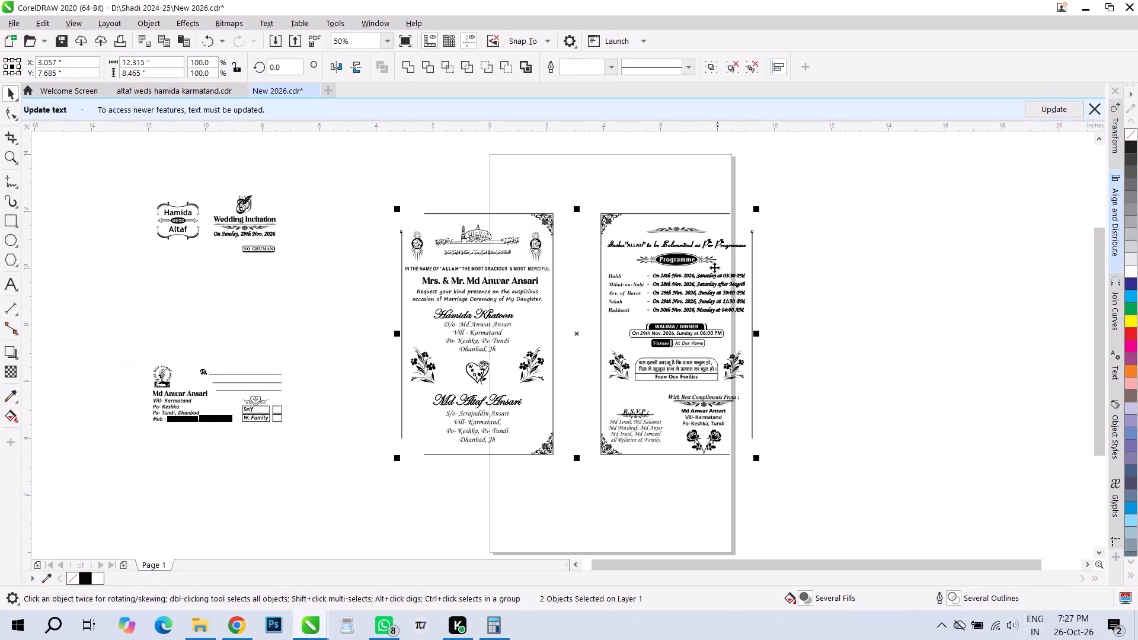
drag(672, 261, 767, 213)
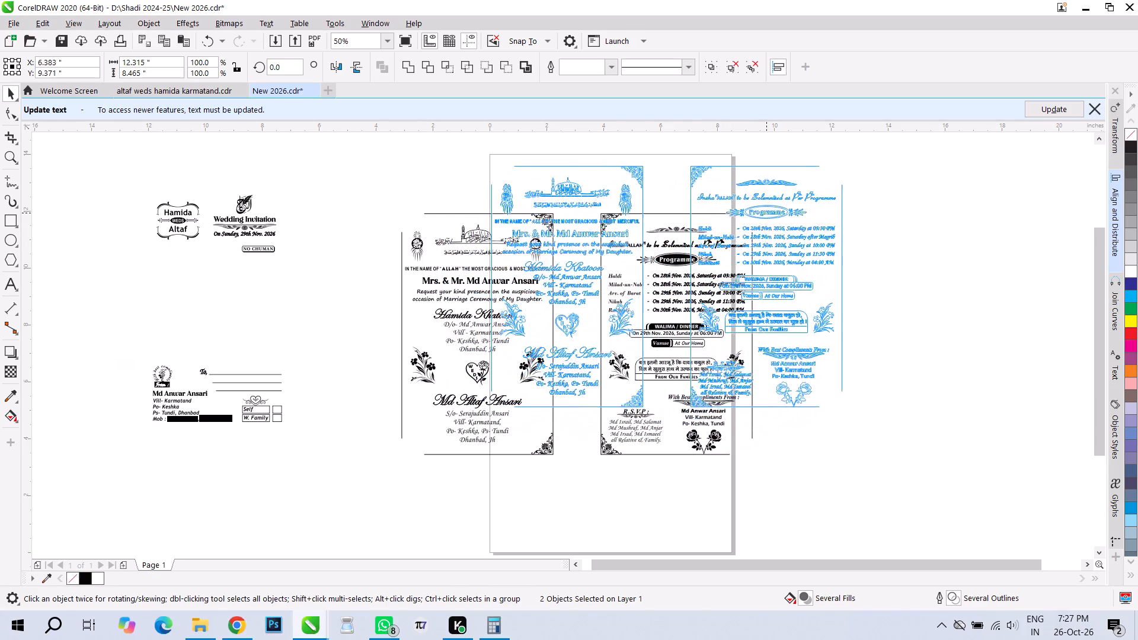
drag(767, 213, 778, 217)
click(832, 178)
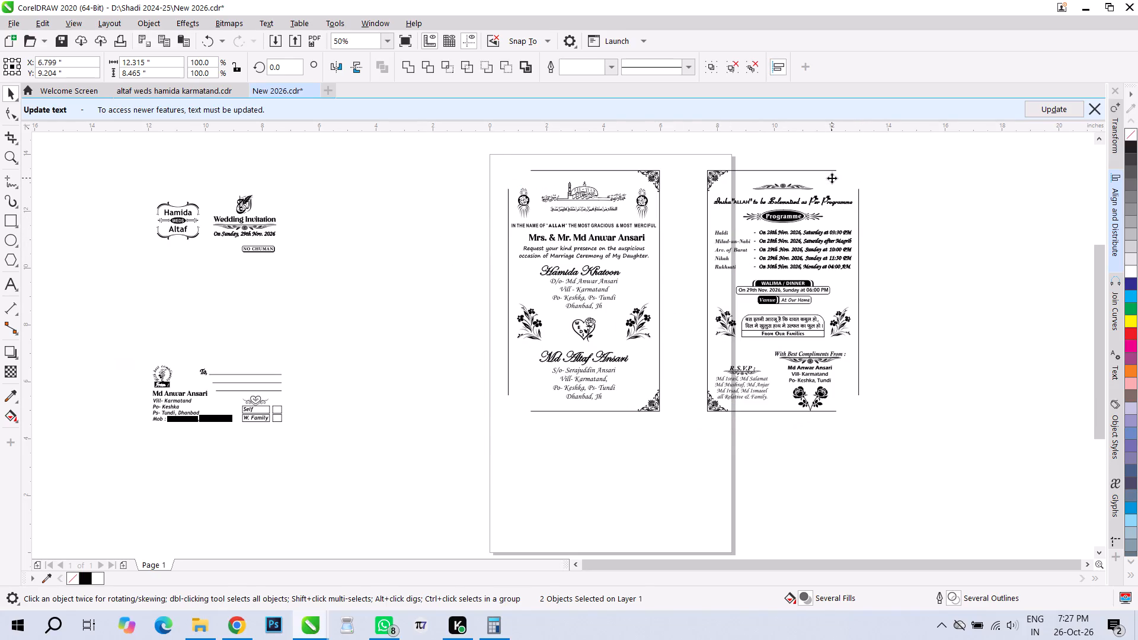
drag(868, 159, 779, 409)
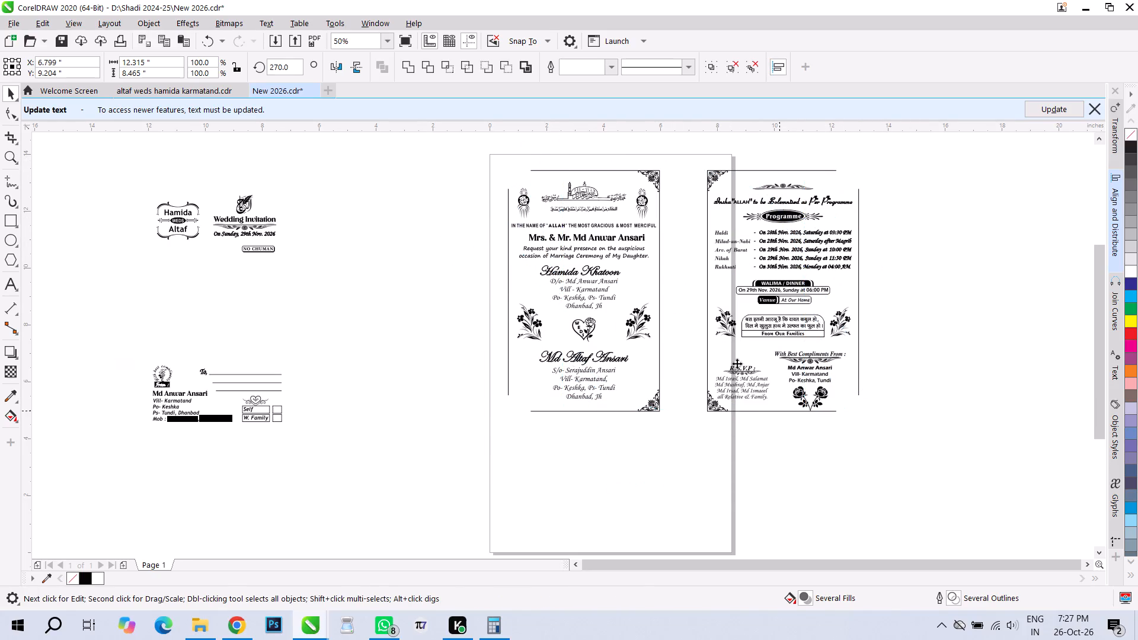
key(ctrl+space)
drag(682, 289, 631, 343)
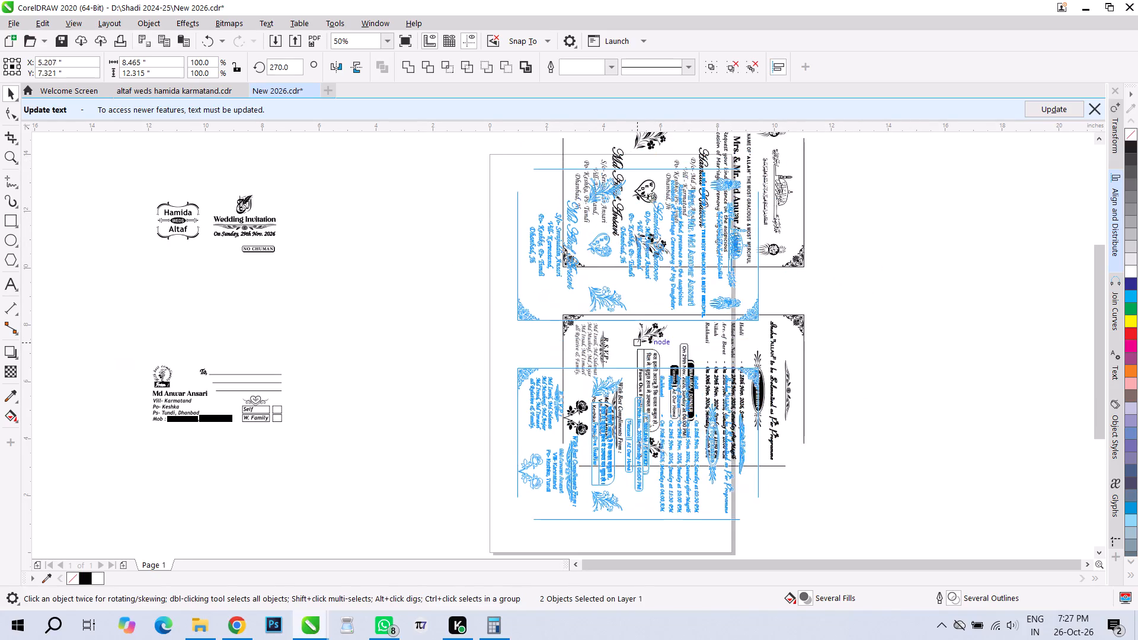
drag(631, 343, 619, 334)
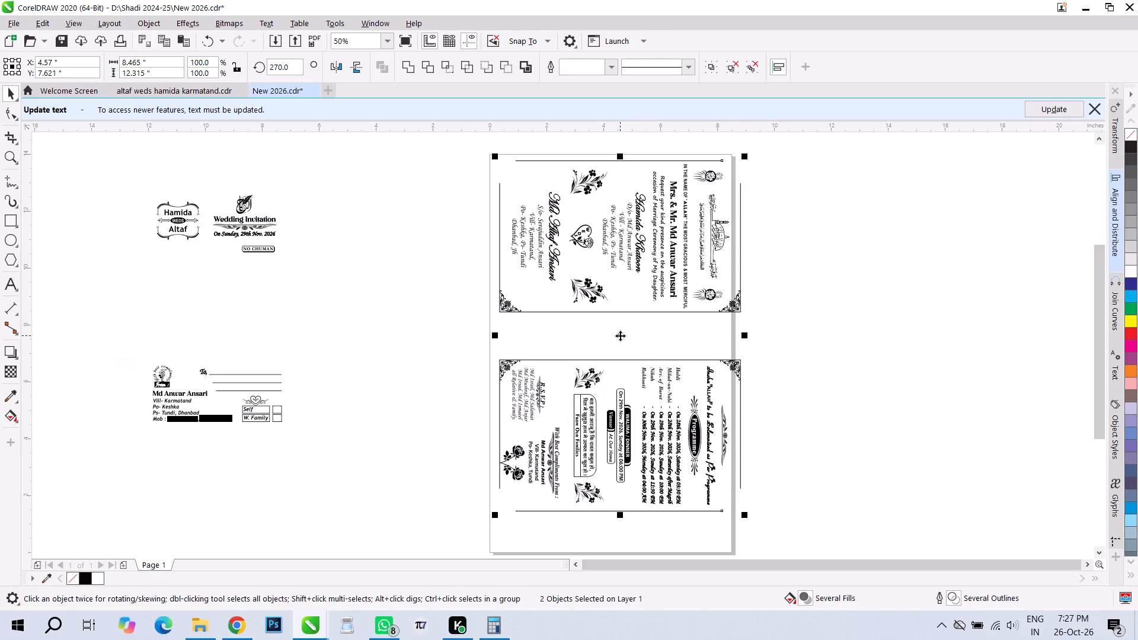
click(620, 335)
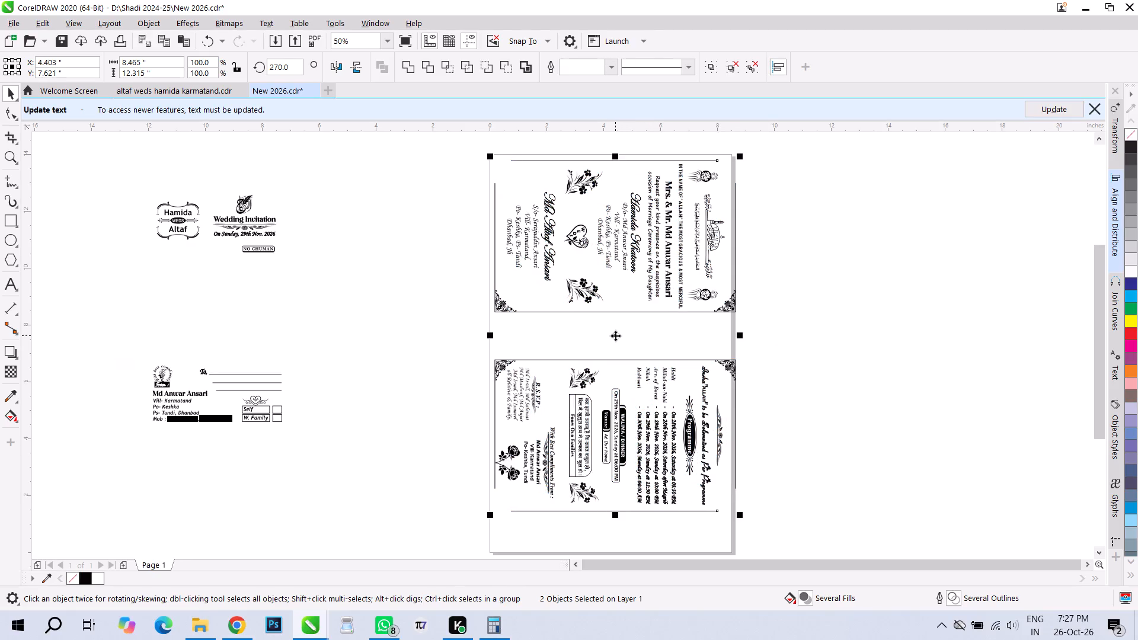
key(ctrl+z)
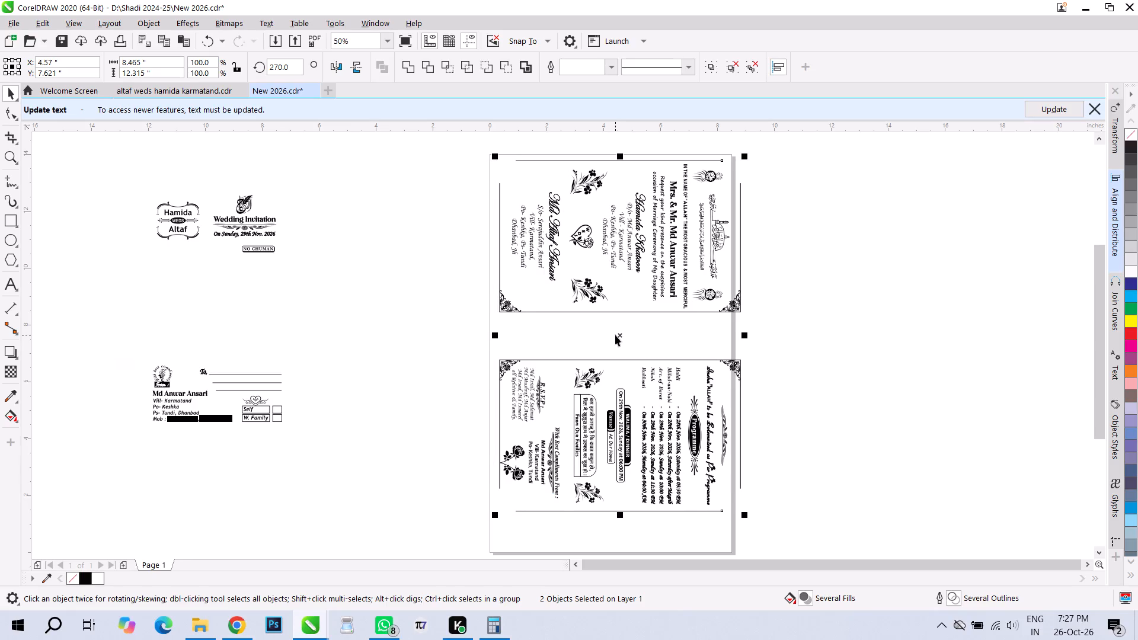
Switch the Legal page to landscape orientation.
click(178, 158)
click(242, 70)
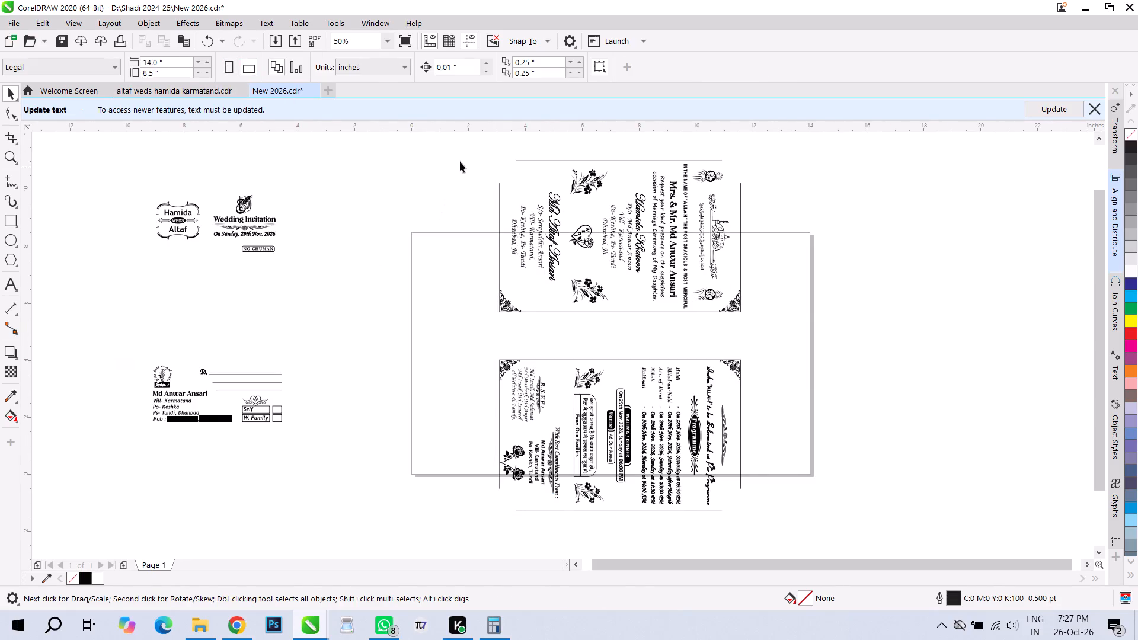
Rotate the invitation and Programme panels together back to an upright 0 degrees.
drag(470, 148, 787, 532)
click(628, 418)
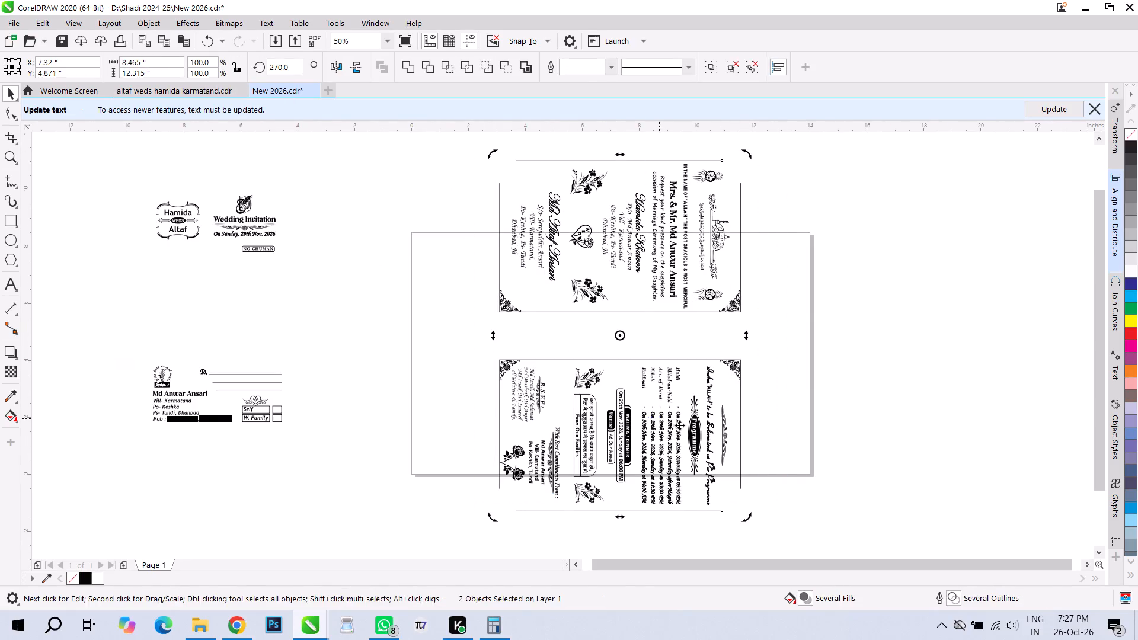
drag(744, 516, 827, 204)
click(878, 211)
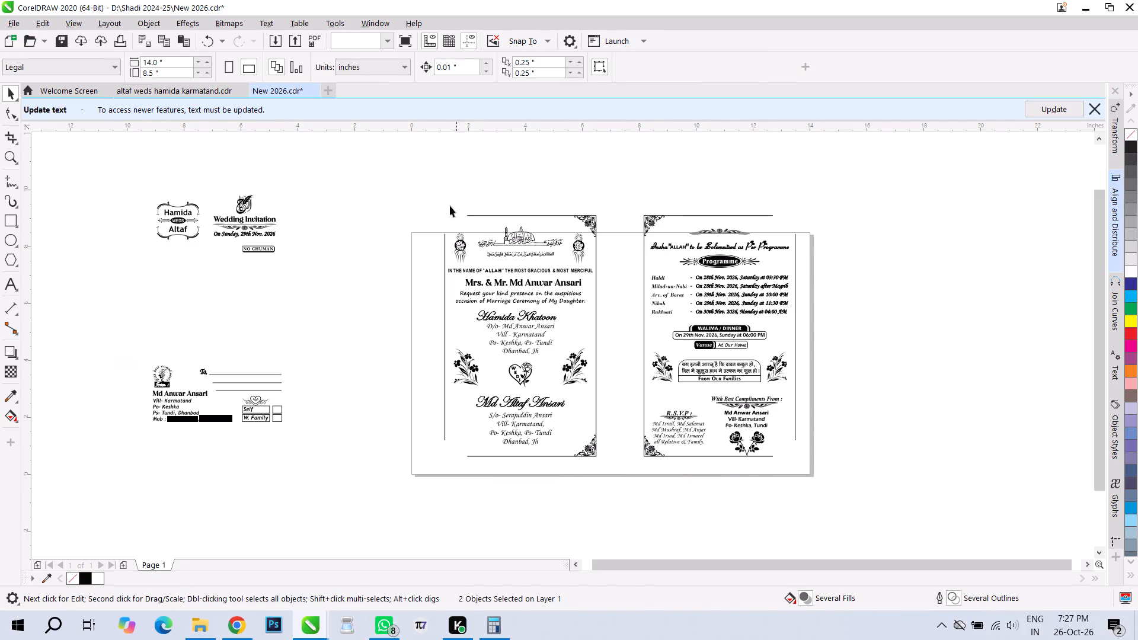
Move the invitation panel against the page's left edge, centred at about X 2.82 and Y 4.26 inches.
drag(426, 196, 626, 481)
drag(591, 450, 583, 459)
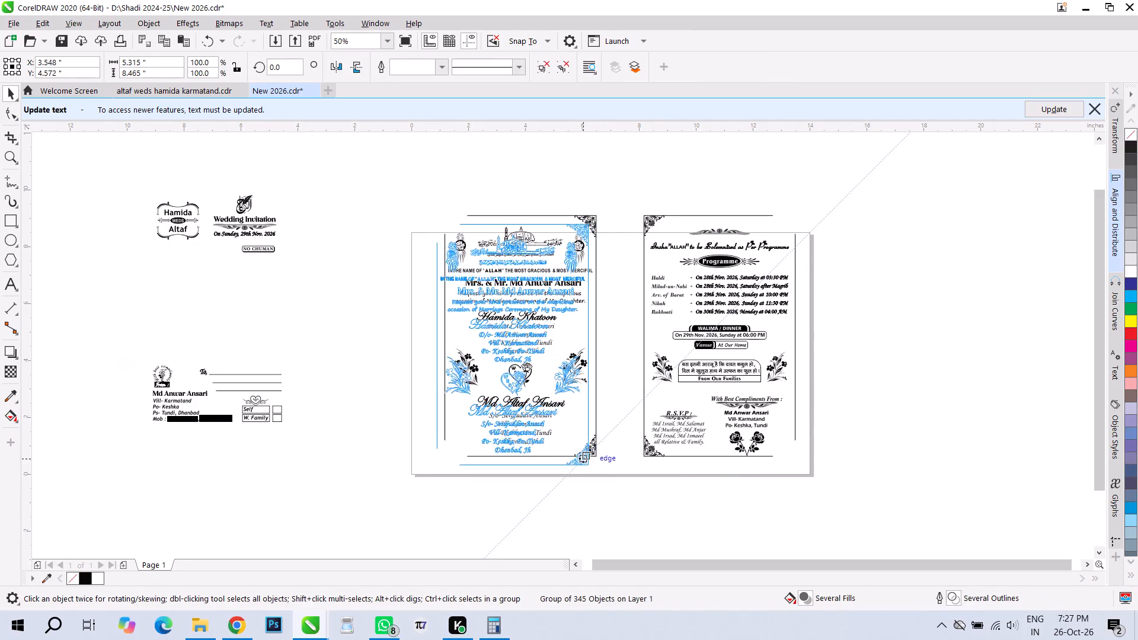
drag(583, 459, 563, 469)
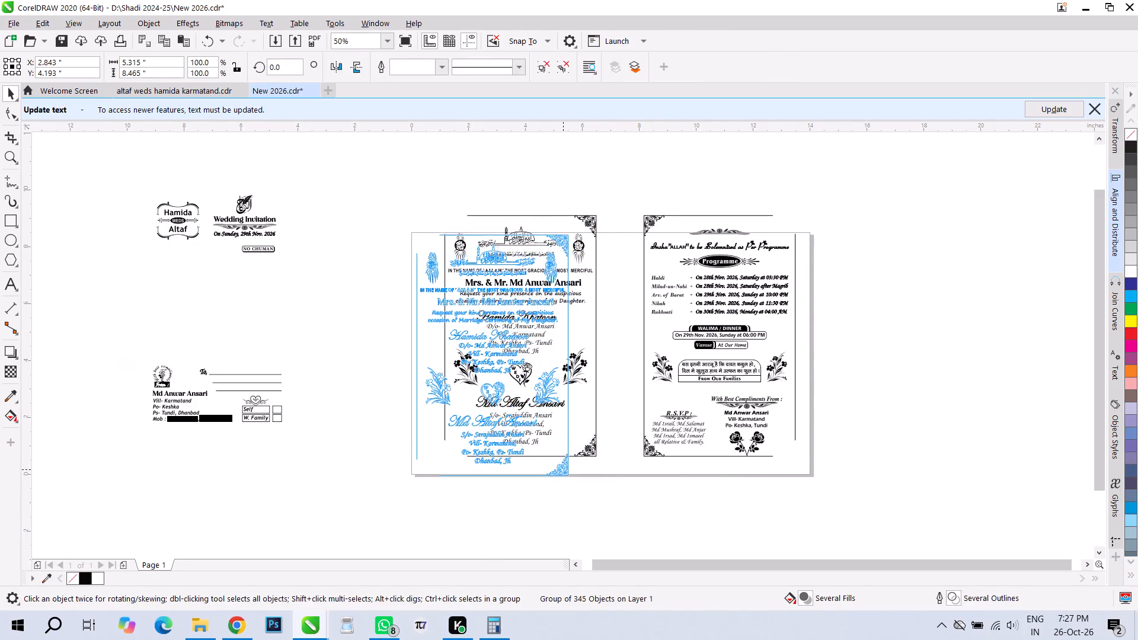
drag(563, 469, 562, 468)
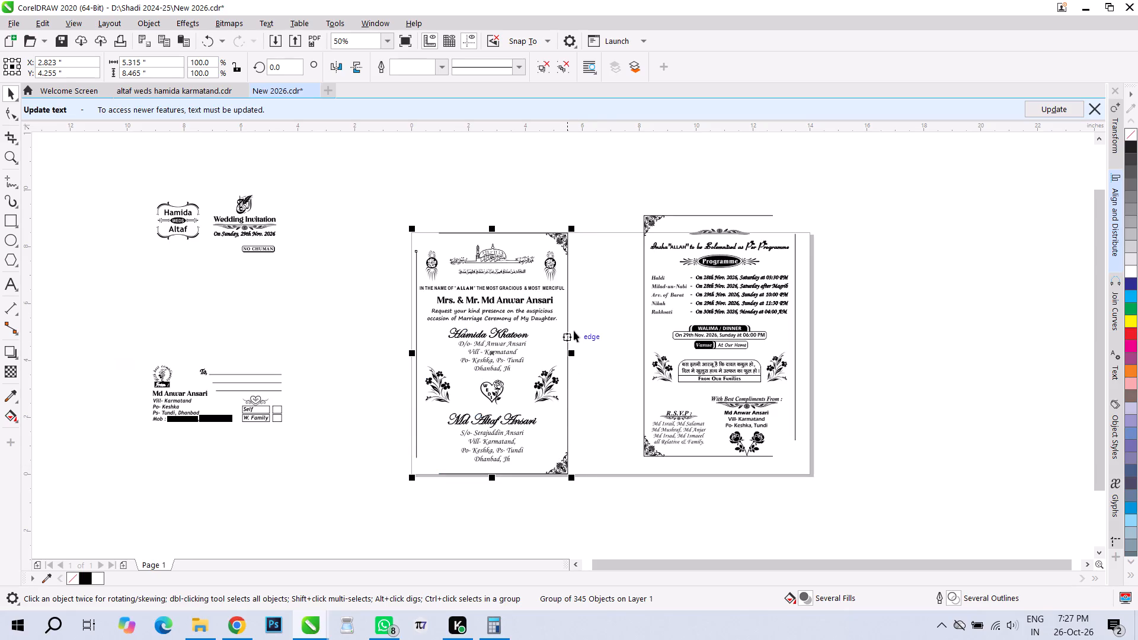
Move the Programme panel beside the invitation panel with a narrow gap, centred at about X 8.82 inches and level with it.
drag(639, 200, 852, 498)
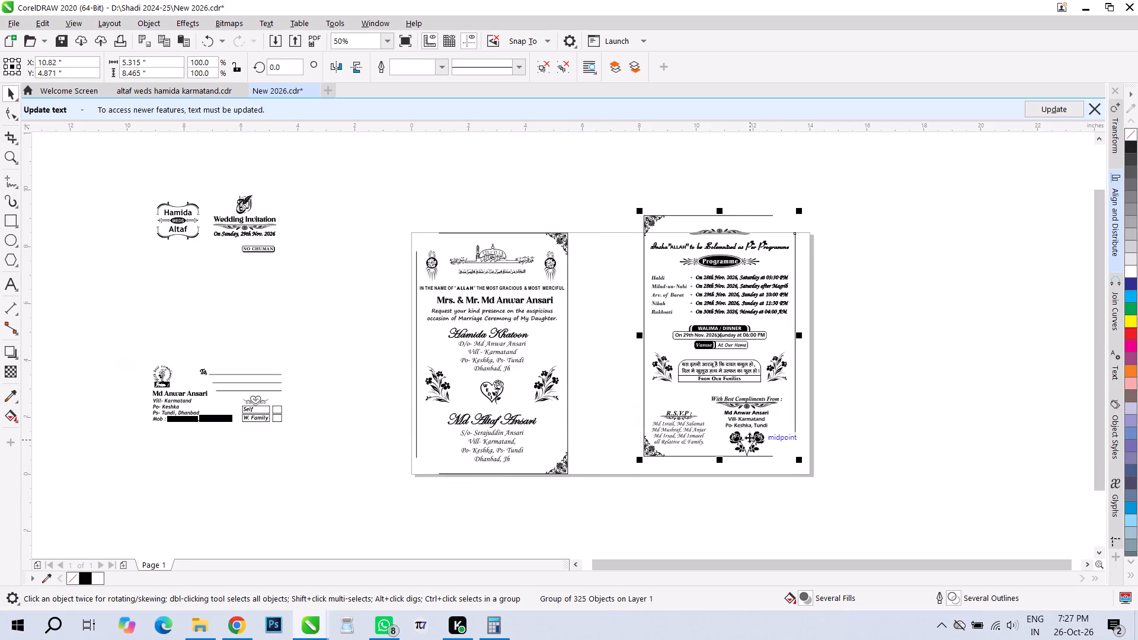
click(749, 437)
click(749, 440)
drag(759, 417, 725, 431)
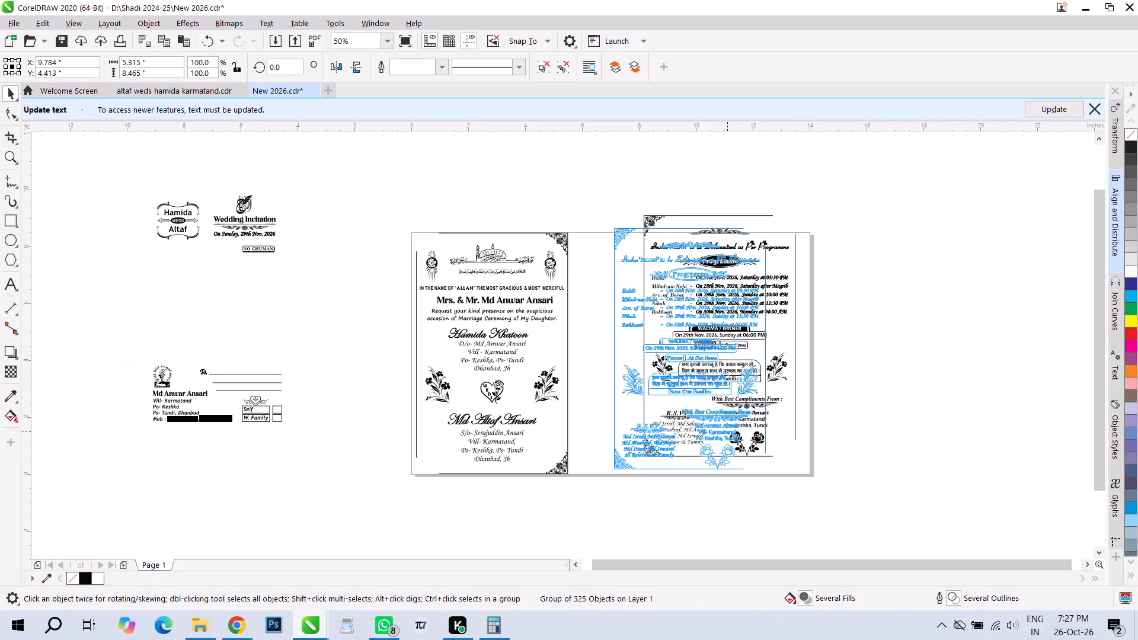
drag(725, 431, 702, 435)
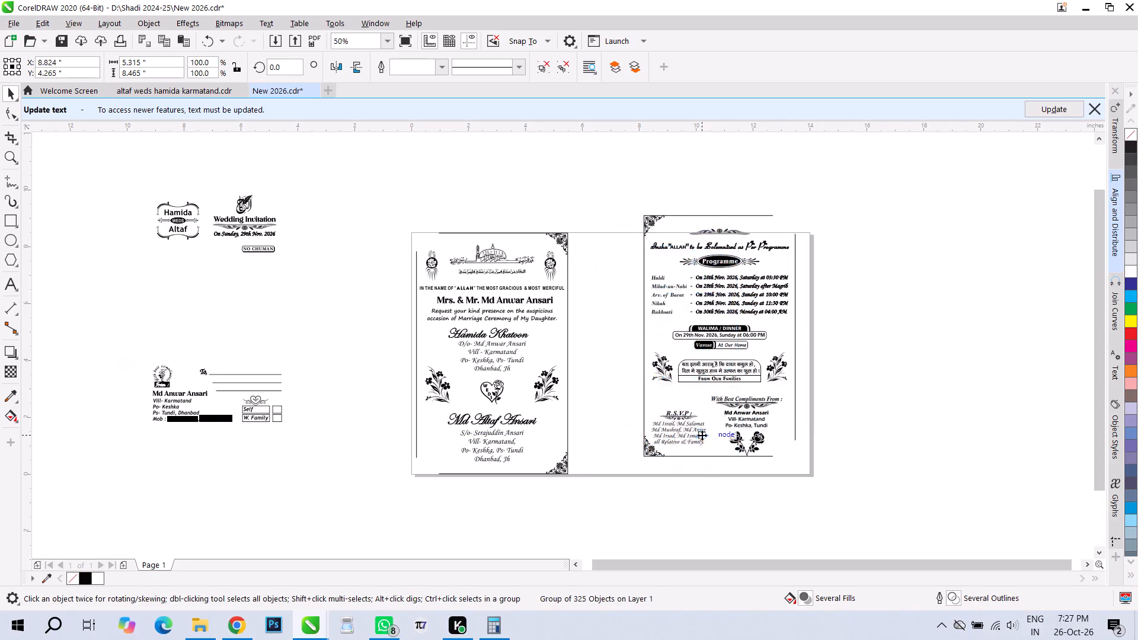
click(830, 373)
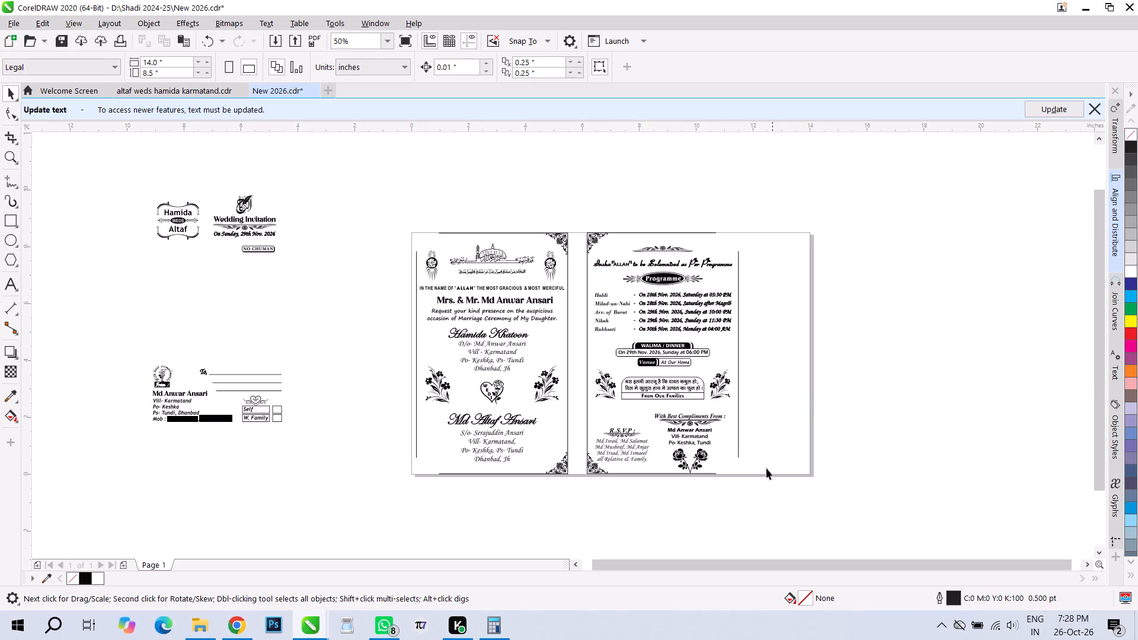
Select the invitation and Programme panels, singly and together, to check their size on the page.
drag(763, 503, 402, 221)
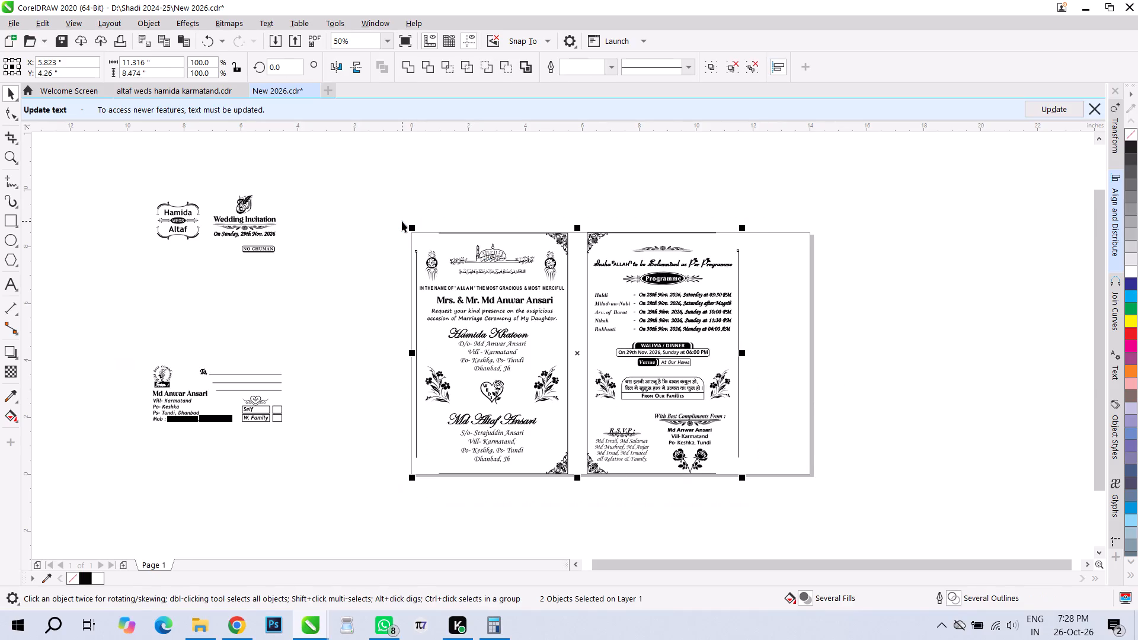
click(384, 210)
drag(384, 201, 576, 490)
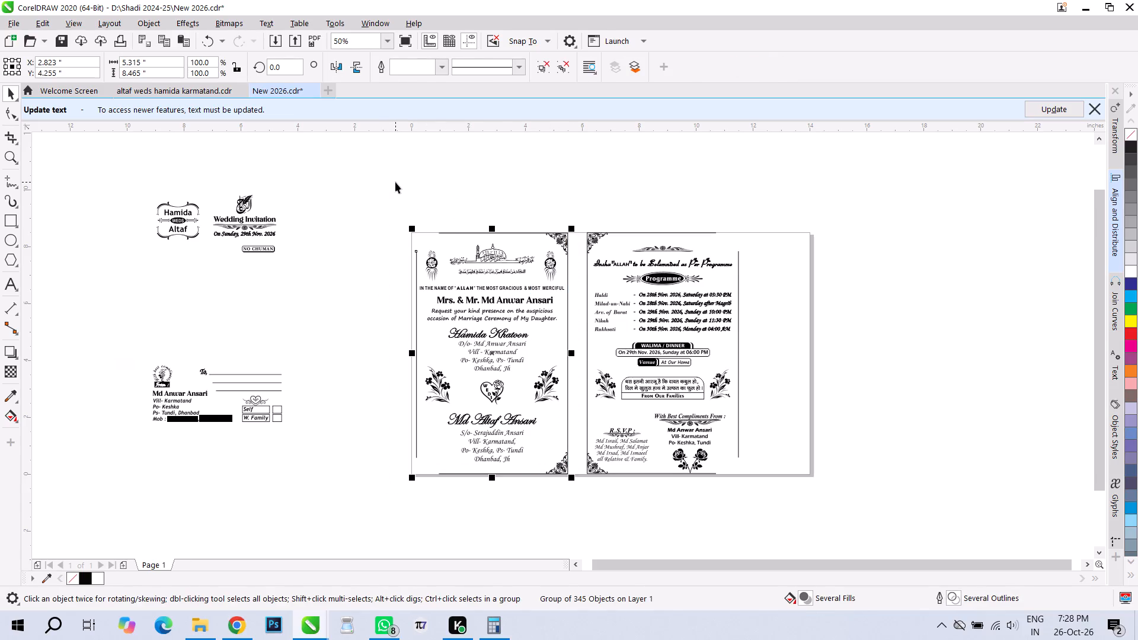
drag(395, 181, 770, 489)
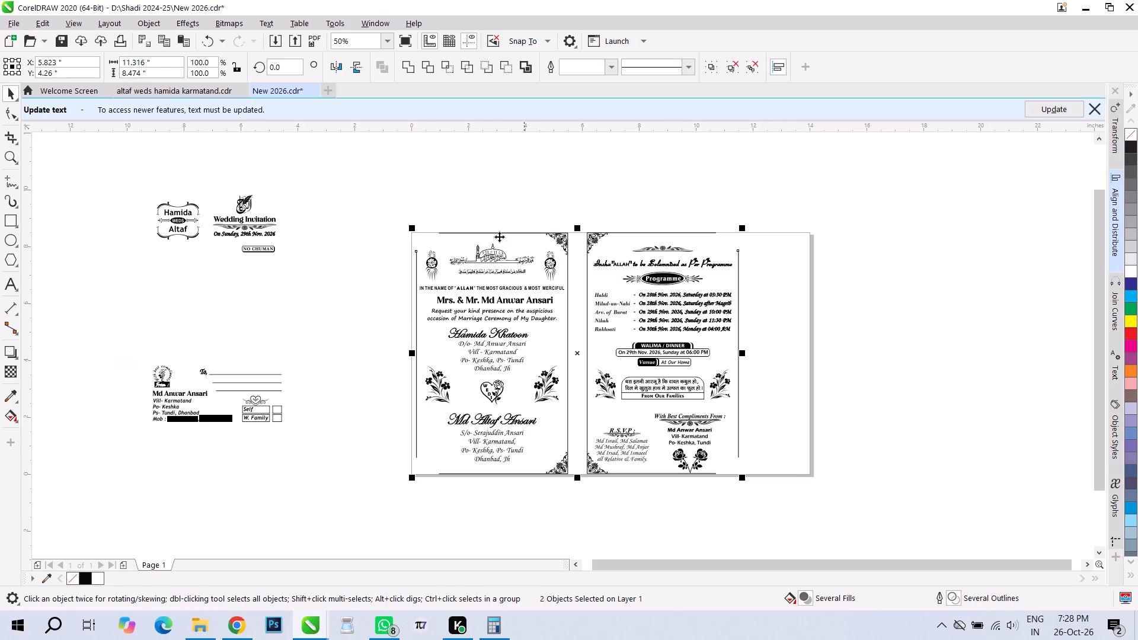
Change the document units to centimeters.
click(456, 184)
click(338, 68)
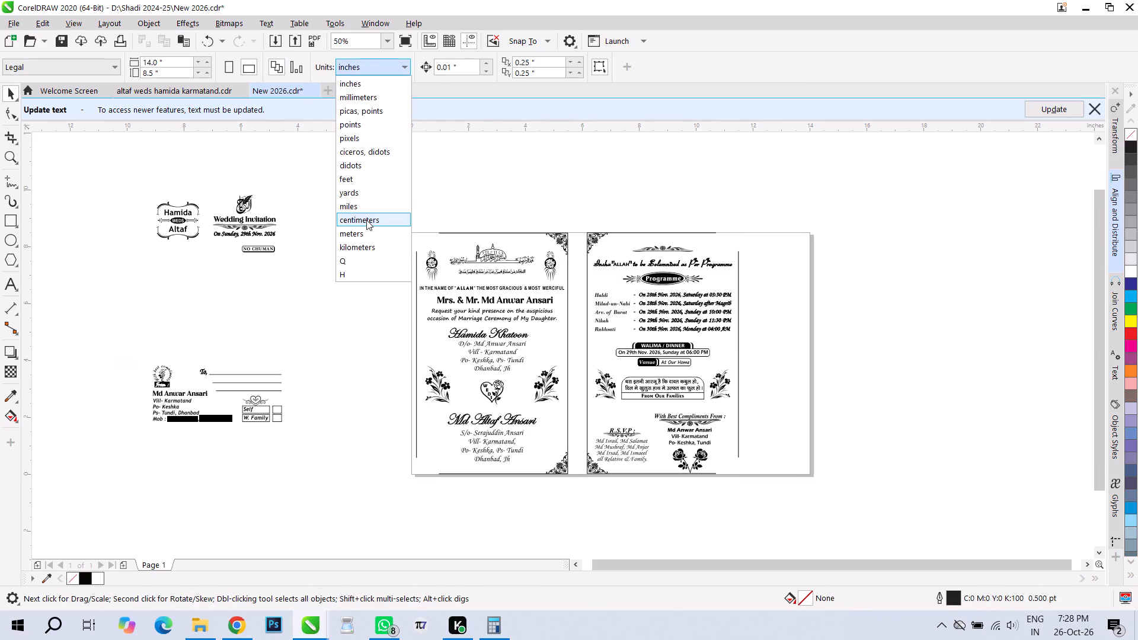
click(367, 222)
Select the invitation and Programme panels together to check their combined size in centimeters against the page.
drag(366, 221, 906, 503)
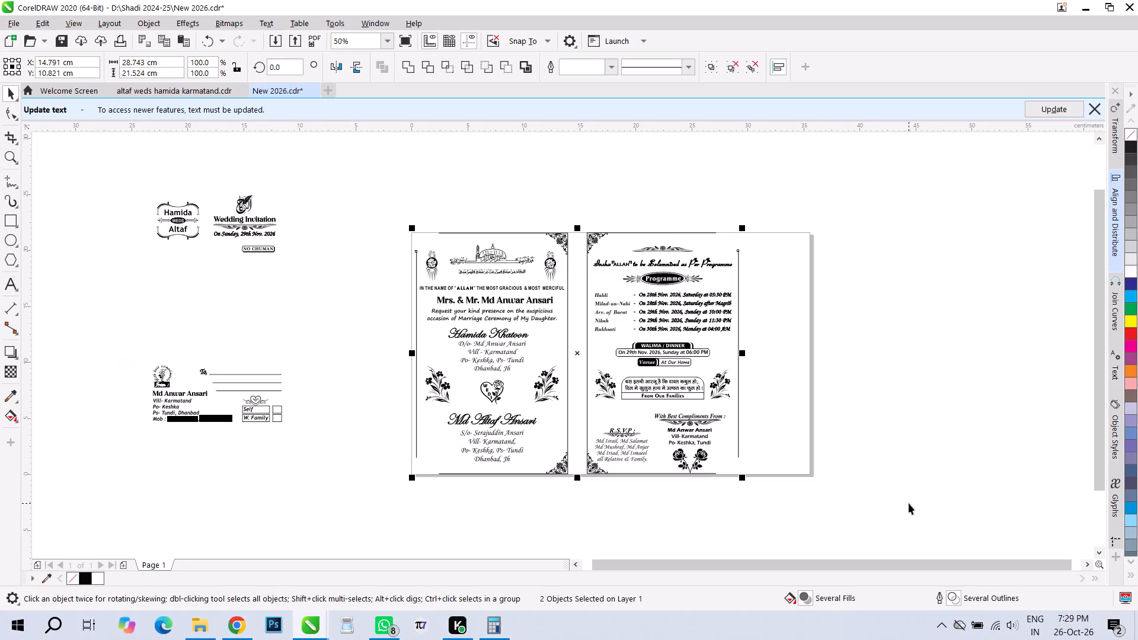
click(601, 186)
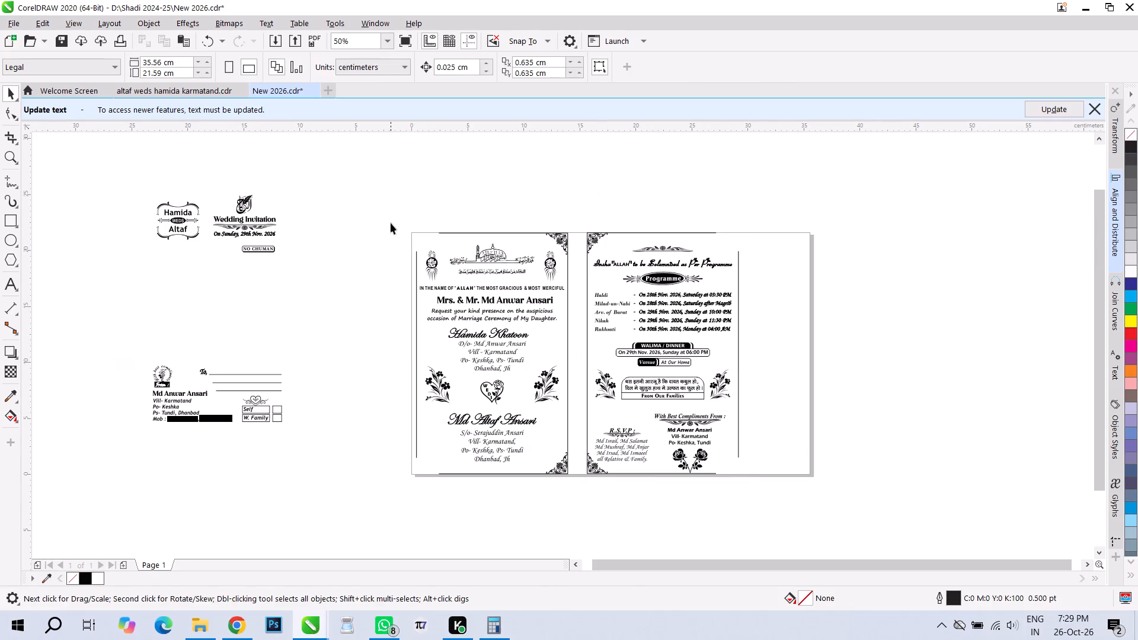
drag(391, 223, 851, 526)
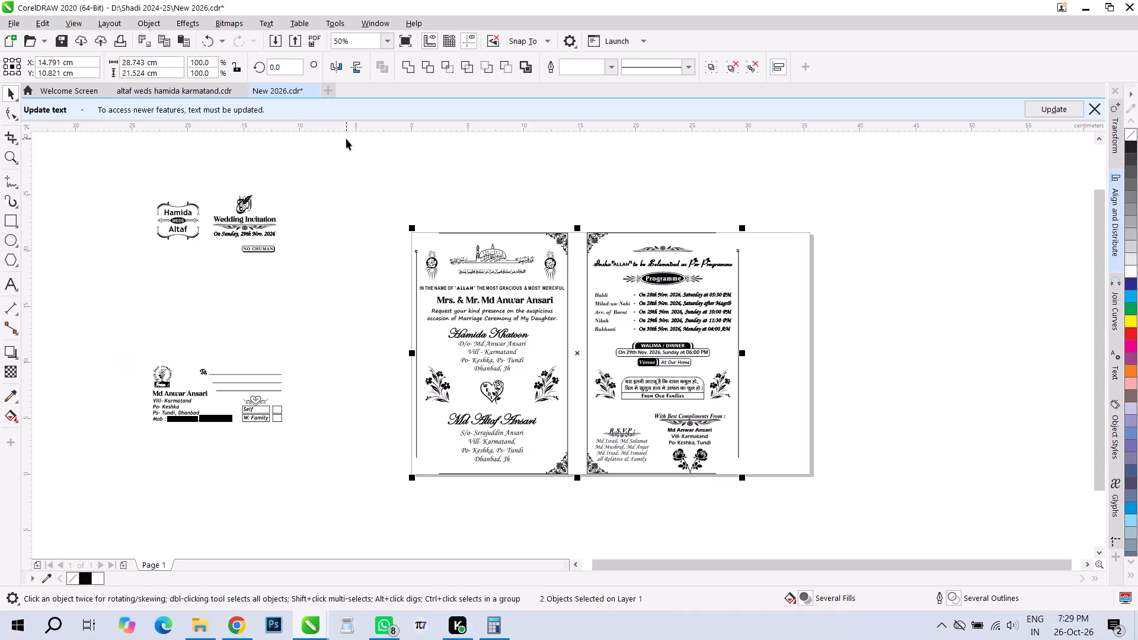
click(322, 183)
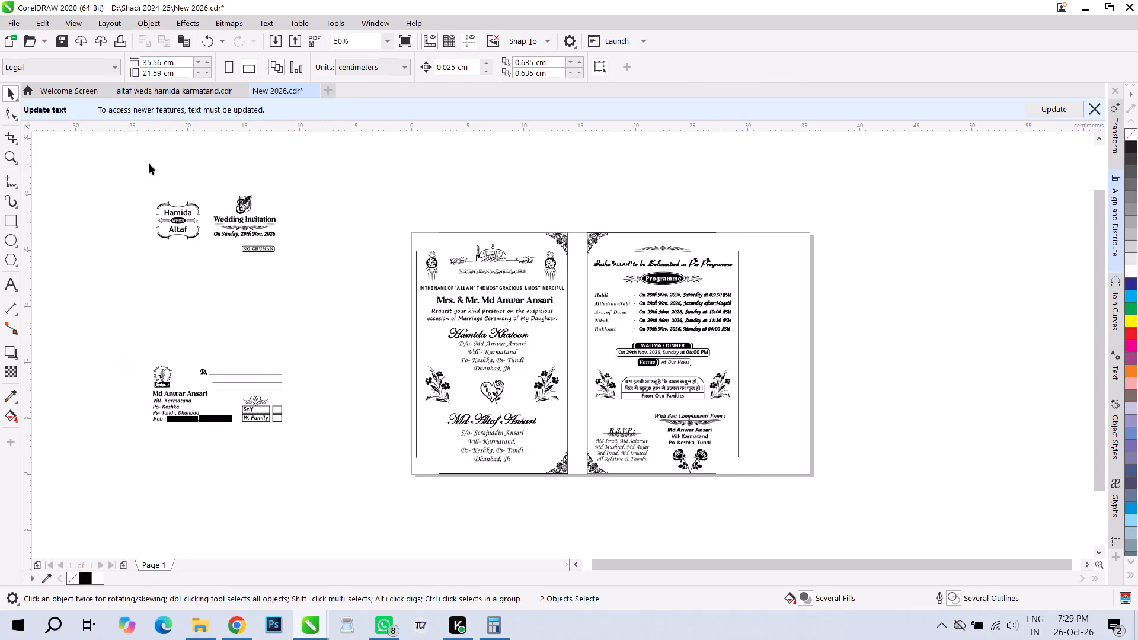
Ungroup the envelope artwork, fill the stray white curve beside the sender's emblem with black, and delete it.
drag(146, 167, 338, 458)
click(194, 395)
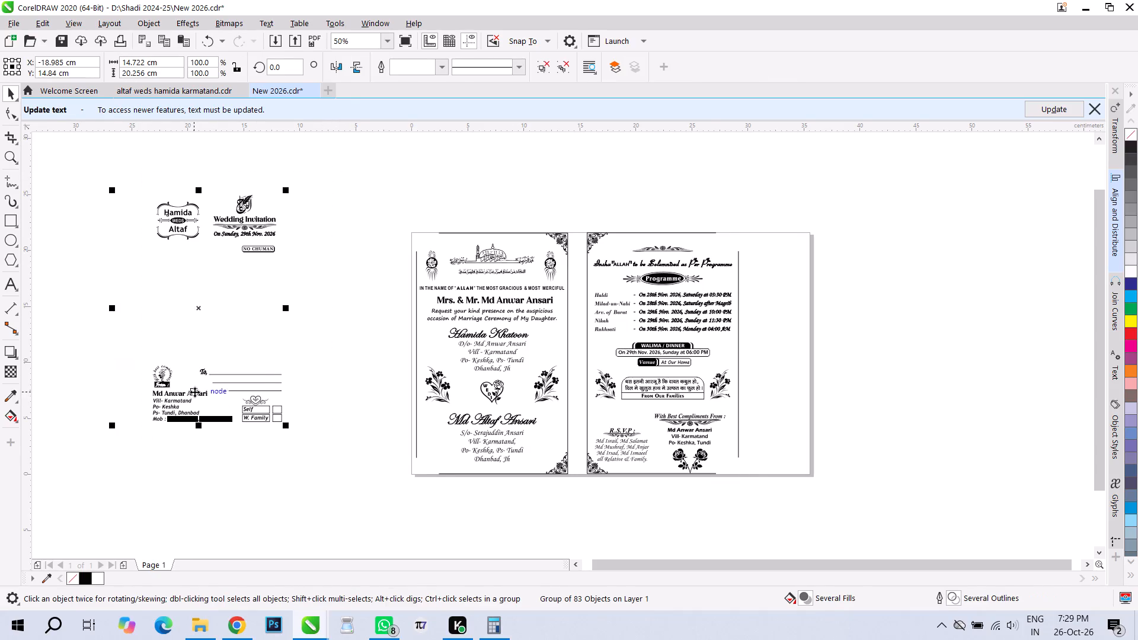
click(540, 65)
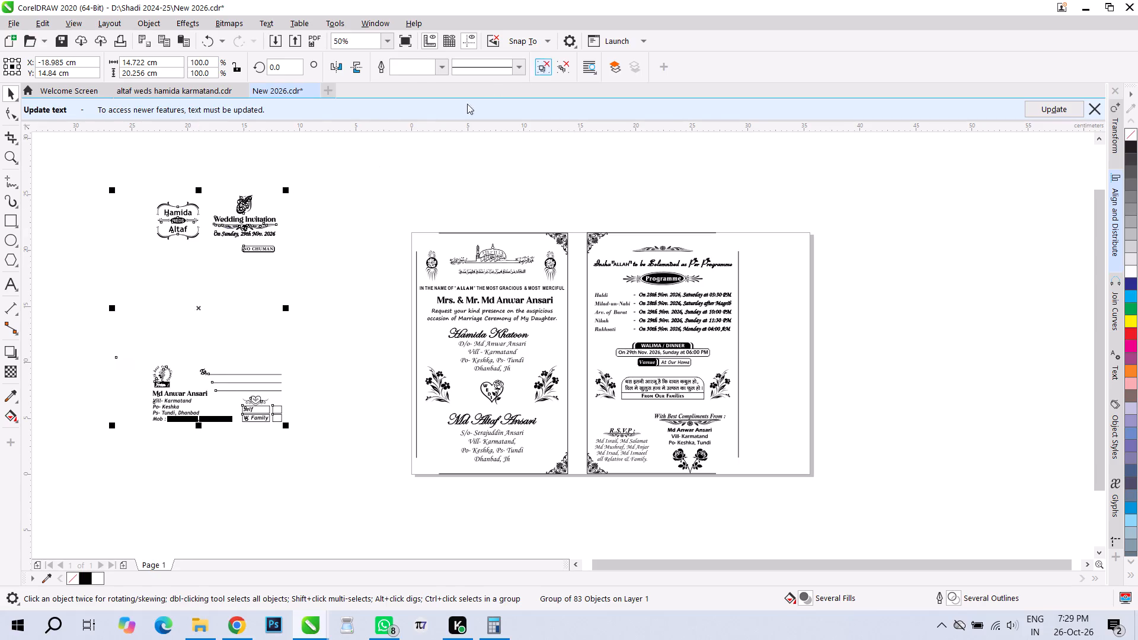
click(367, 177)
drag(73, 179, 151, 469)
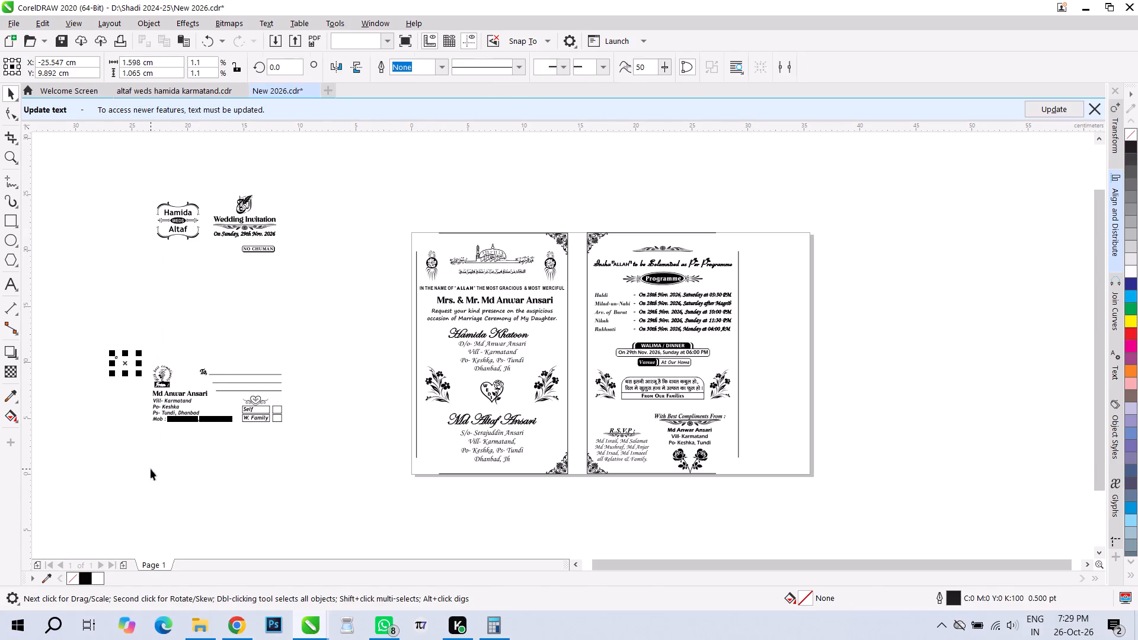
click(86, 575)
key(Delete)
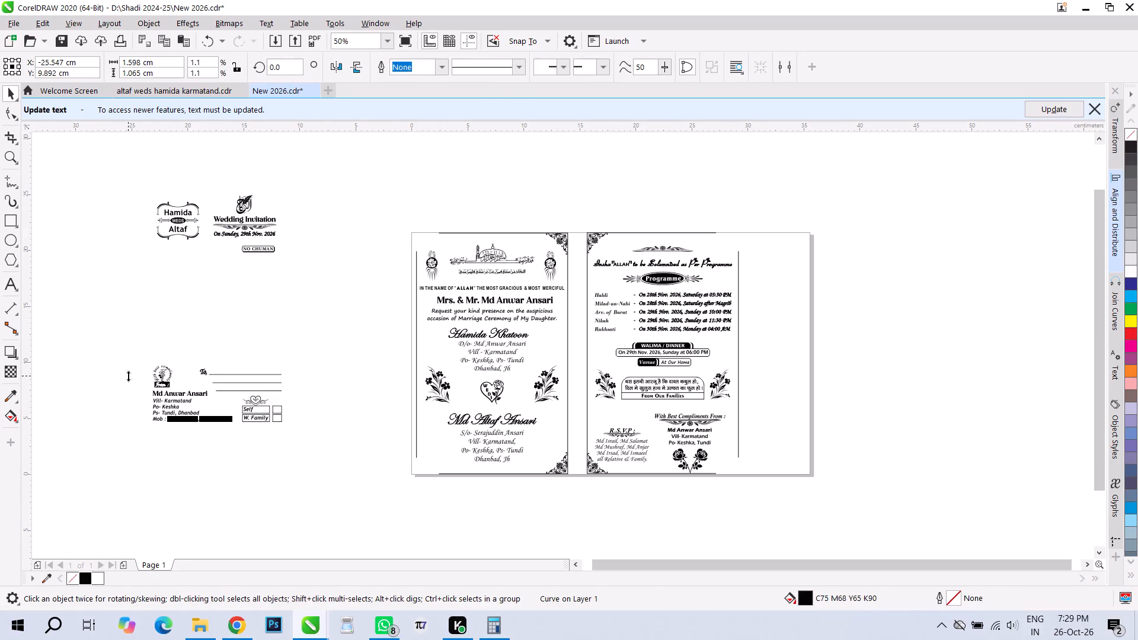
Group all the remaining envelope artwork into one group again.
drag(114, 184, 335, 494)
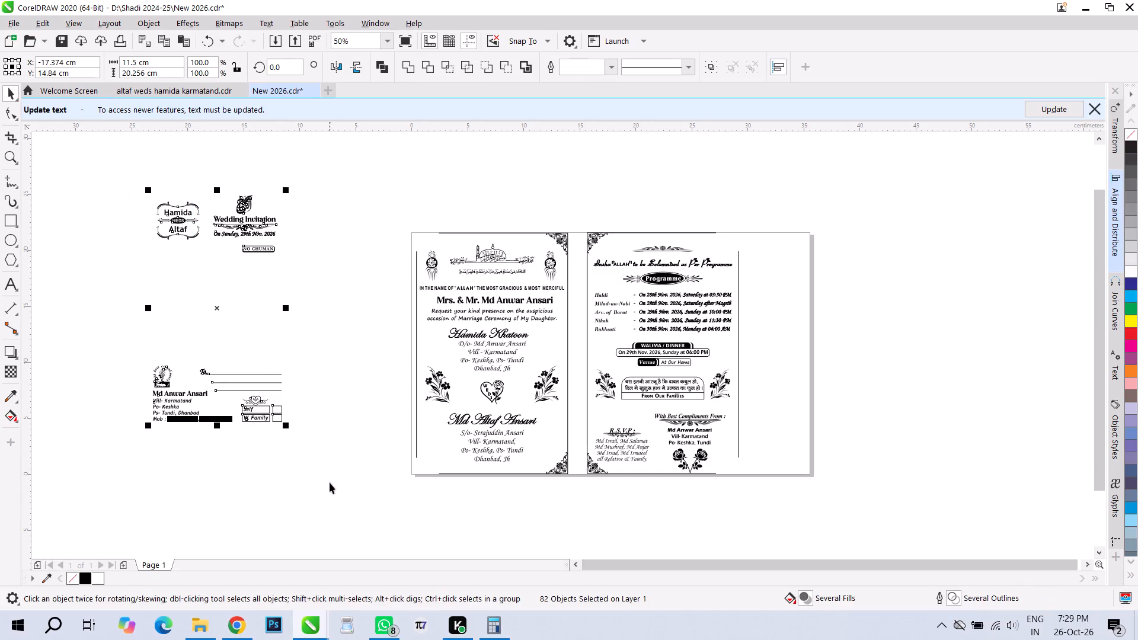
key(ctrl+g)
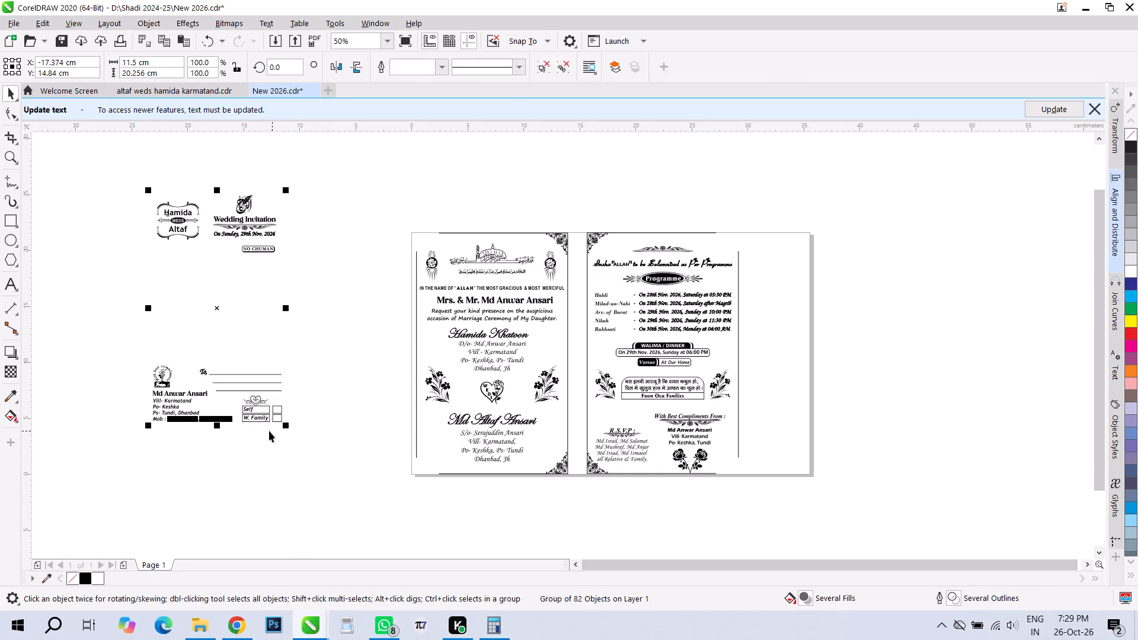
Move the grouped envelope artwork beside the invitation panel, just outside the page's left edge.
drag(259, 407, 378, 448)
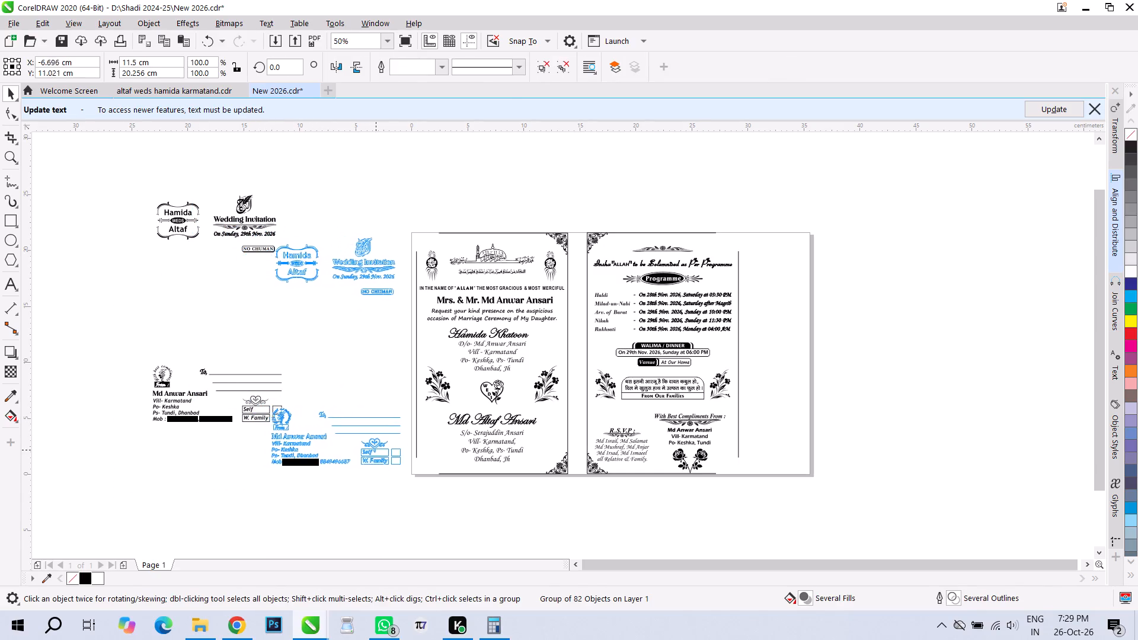
drag(378, 448, 382, 442)
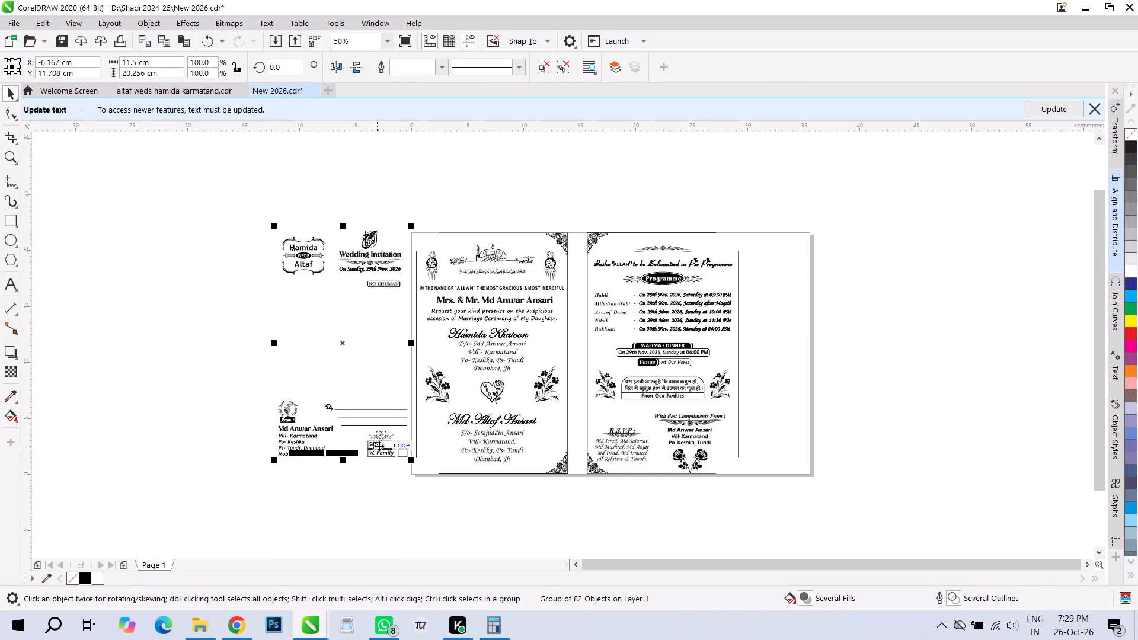
drag(379, 446, 368, 448)
click(210, 301)
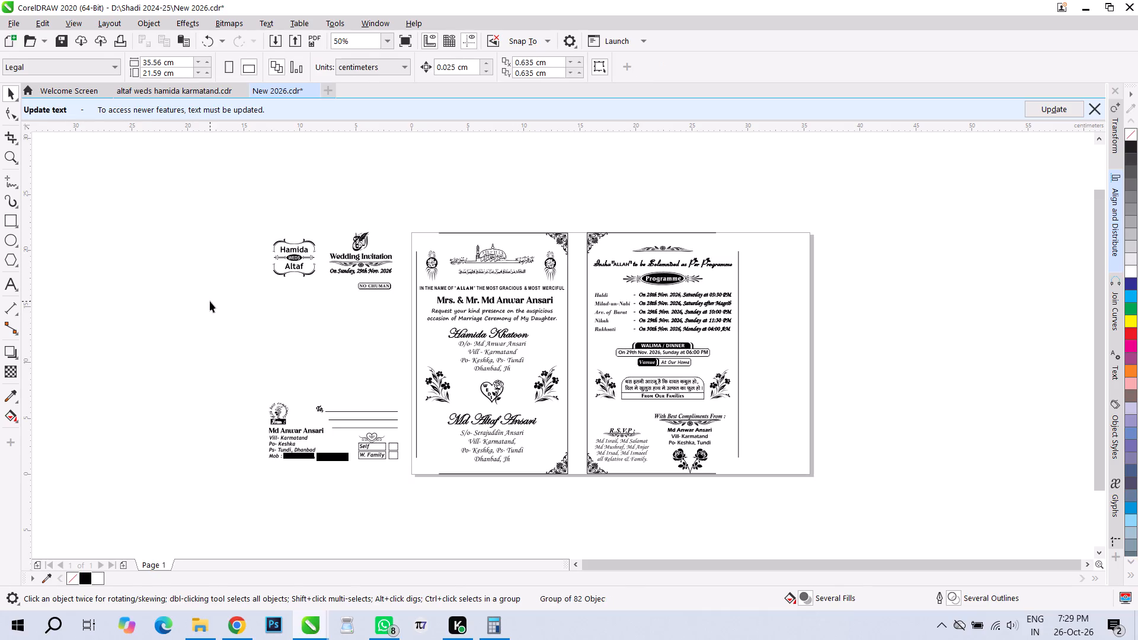
Begin saving the drawing as a copy, creating and opening a new folder named Qurved 2026 inside Shadi 2024-25.
click(15, 23)
click(44, 175)
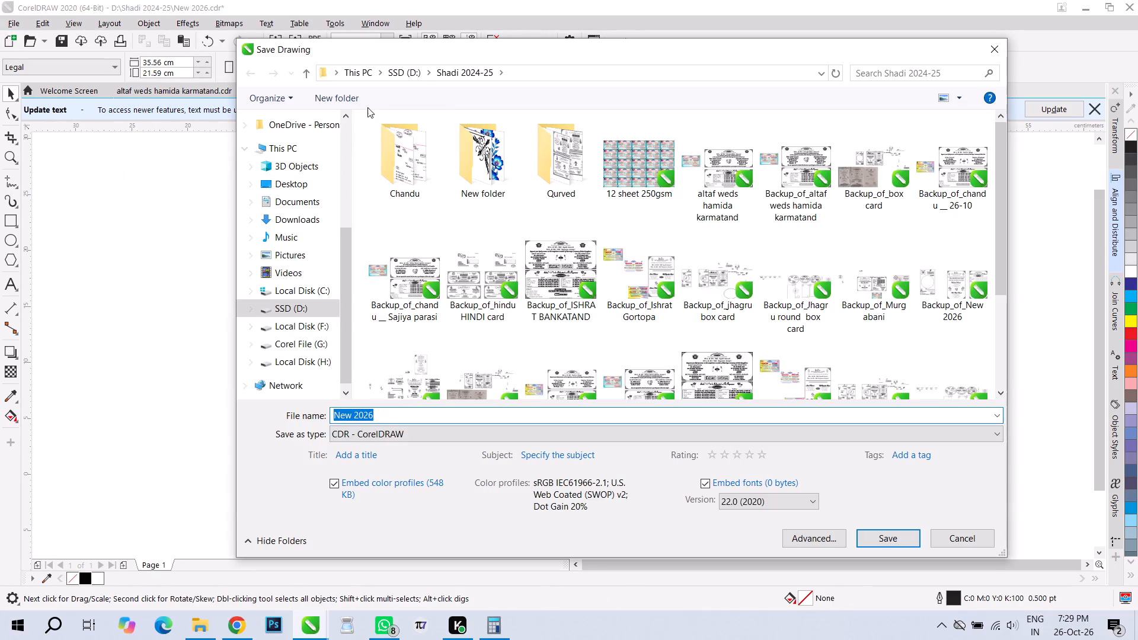
click(322, 101)
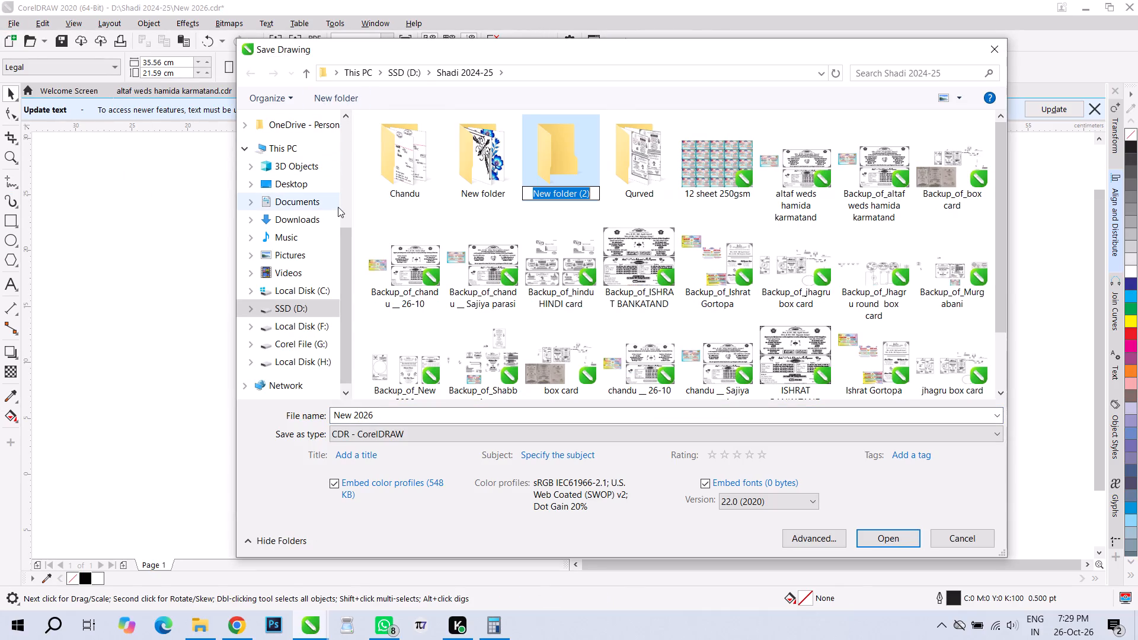
key(shift+q)
text(urved 2026)
key(Return)
key(Return)
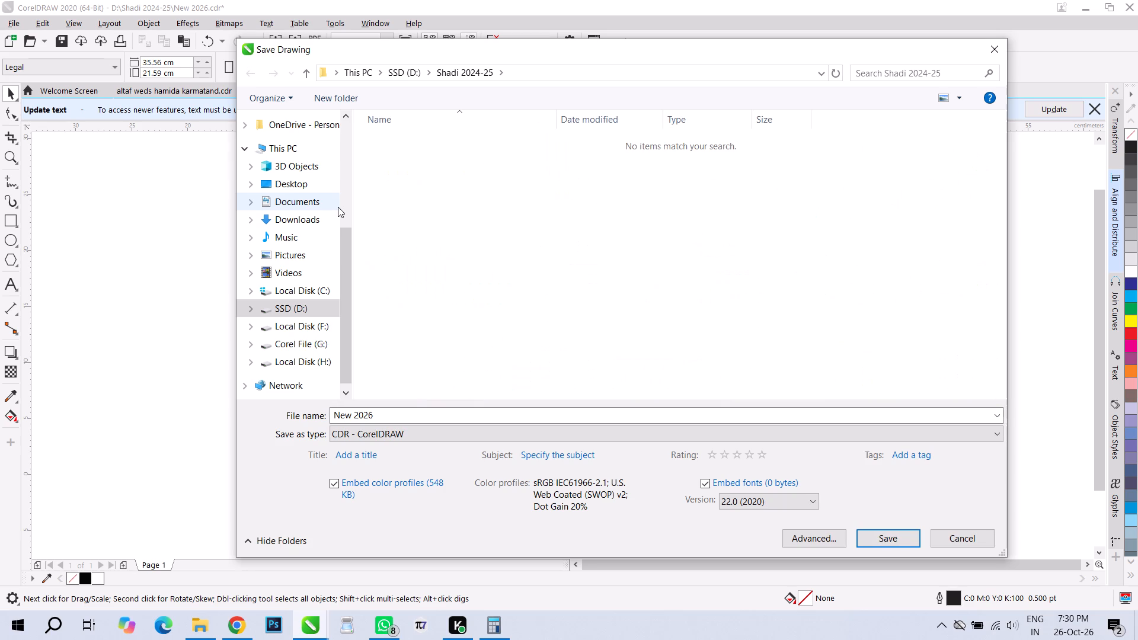
Open the drawing's file name for editing in the Qurved 2026 folder.
click(419, 418)
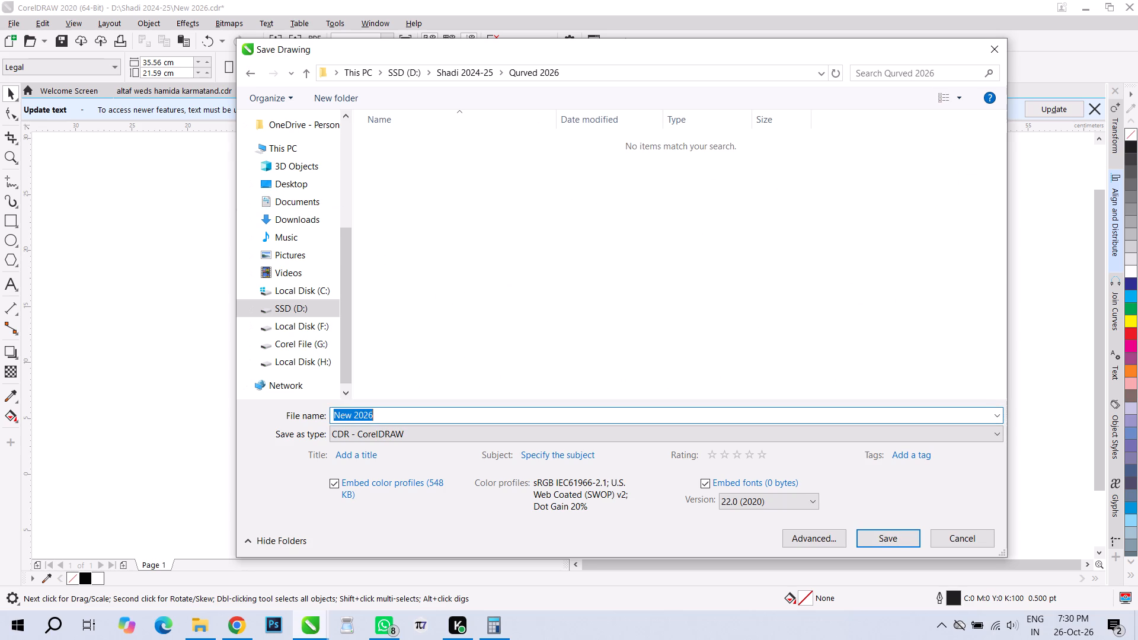
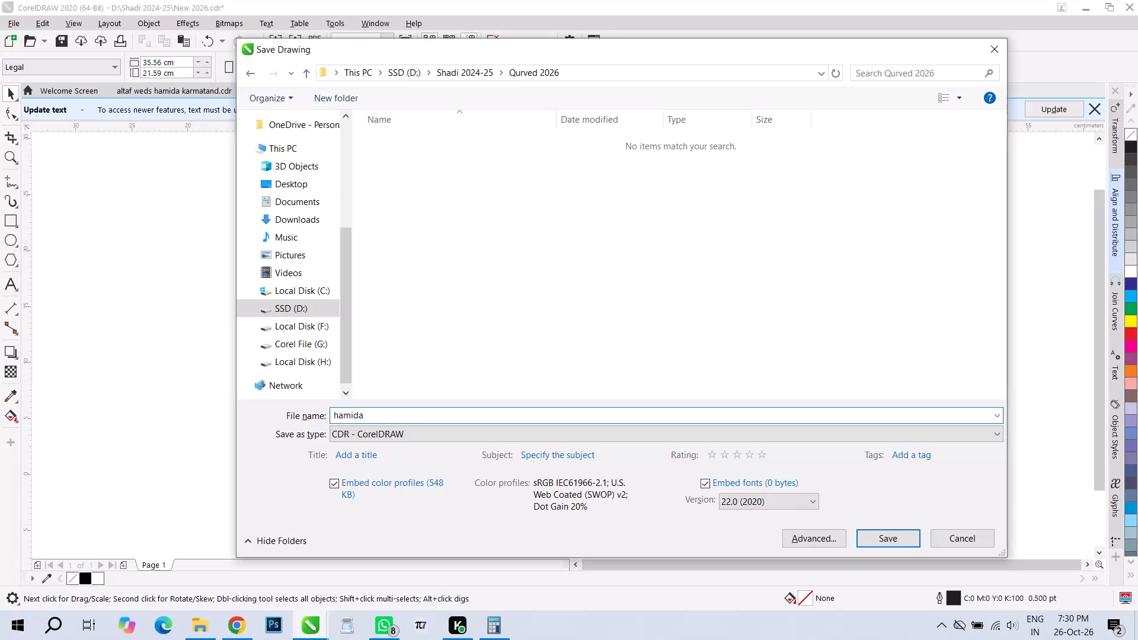
key(space)
text(weds)
key(space)
text(al)
text(taf)
click(489, 418)
key(space)
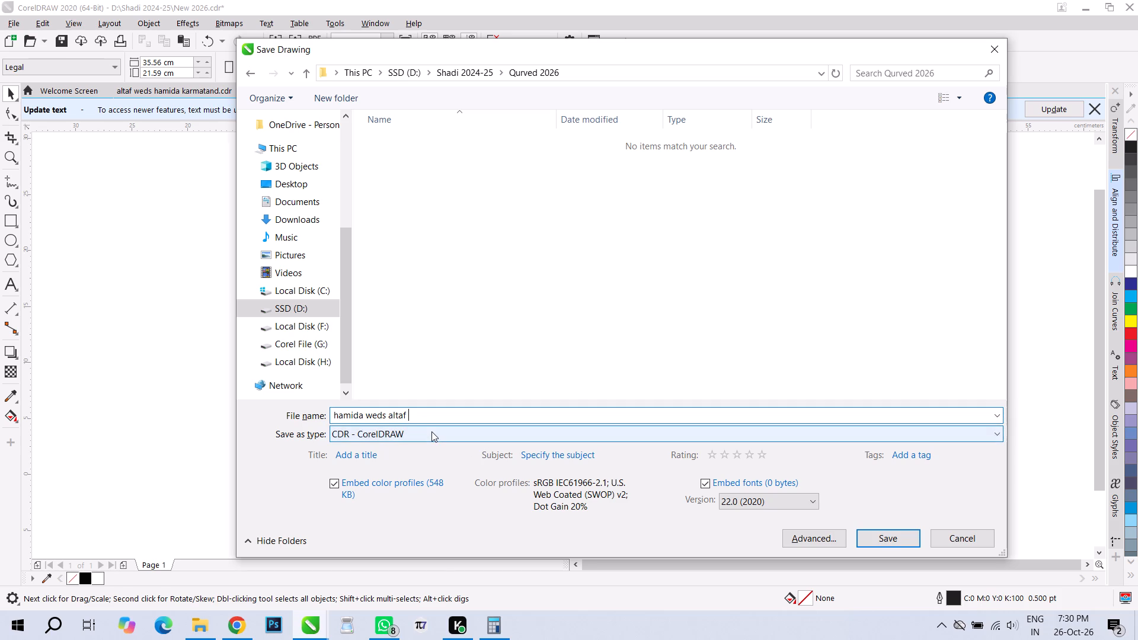
text(6x9.5)
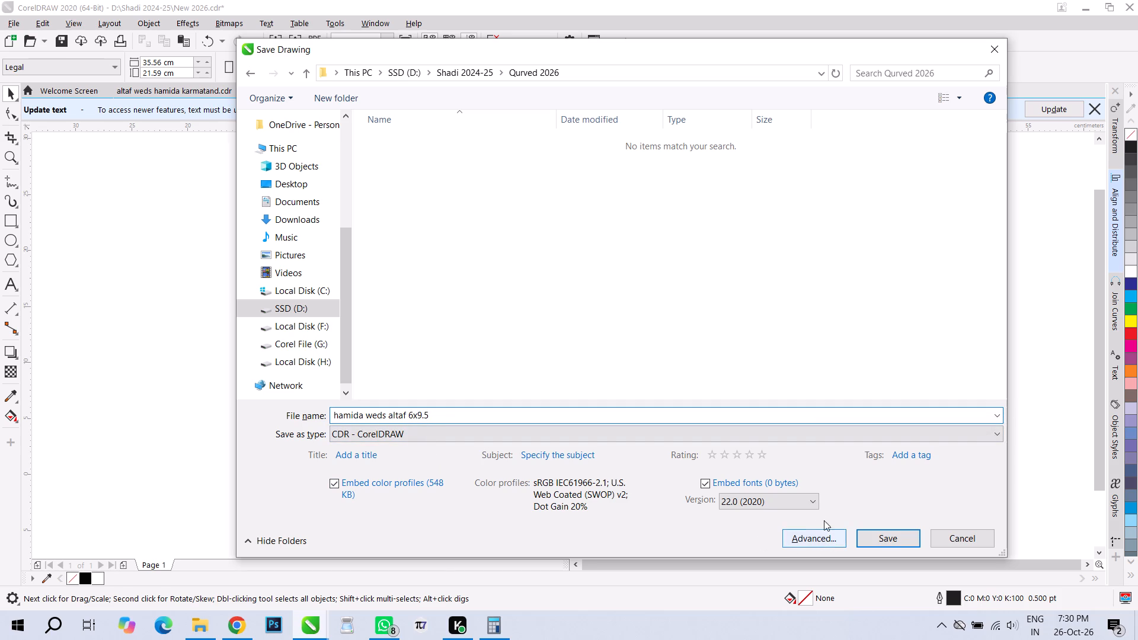
click(812, 505)
click(808, 464)
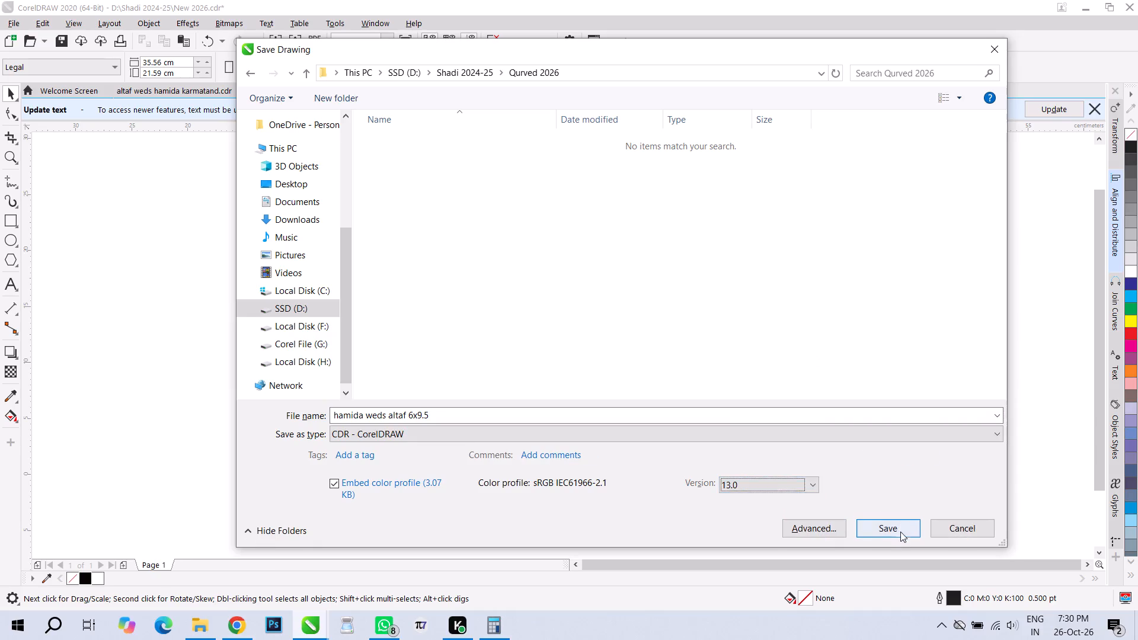
click(900, 533)
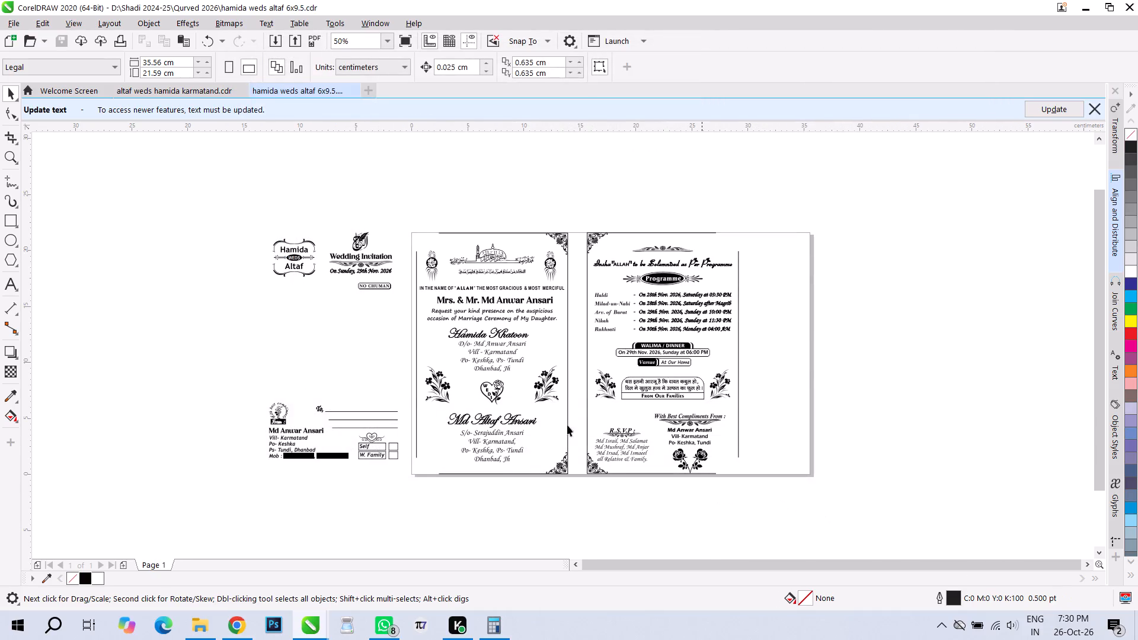
Close the saved copy and open the recent drawing jhagru box card.cdr.
click(354, 88)
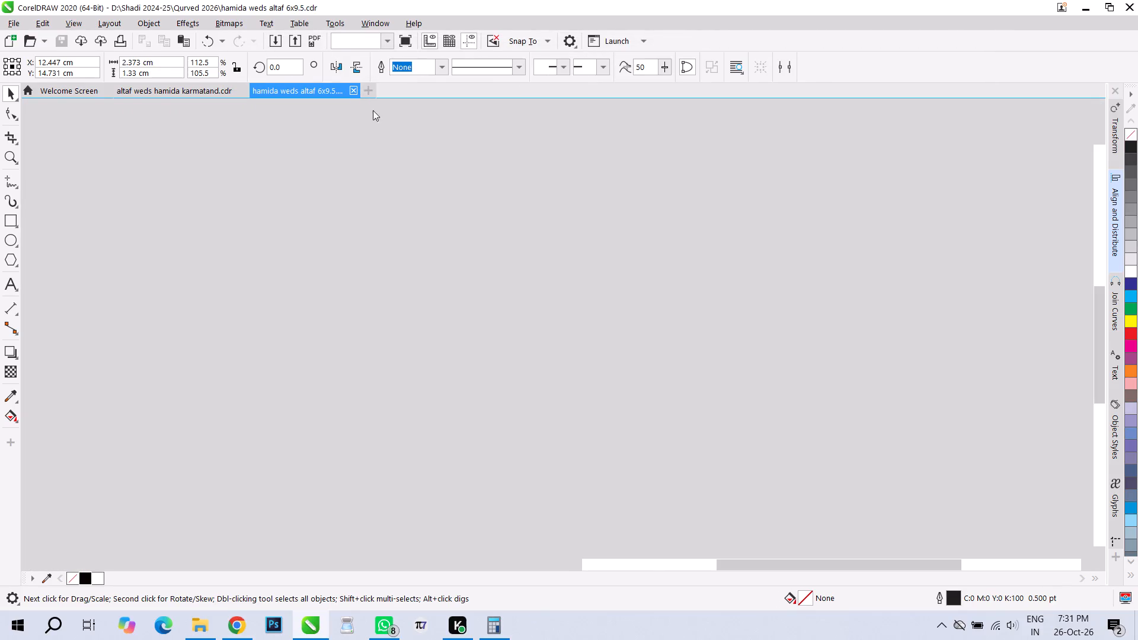
click(59, 93)
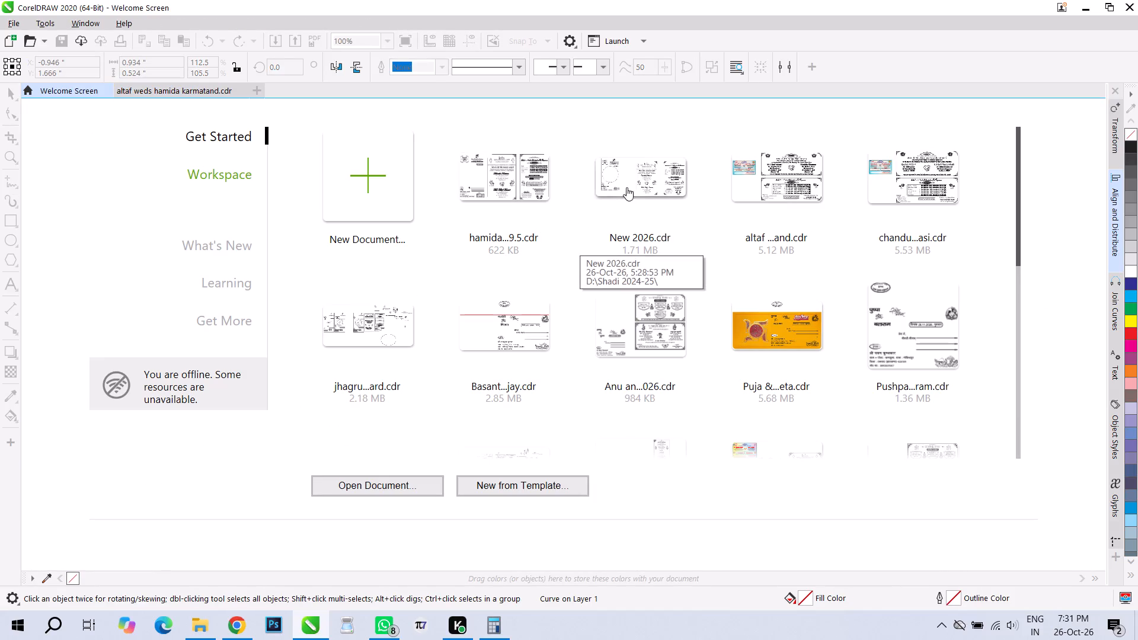
click(357, 328)
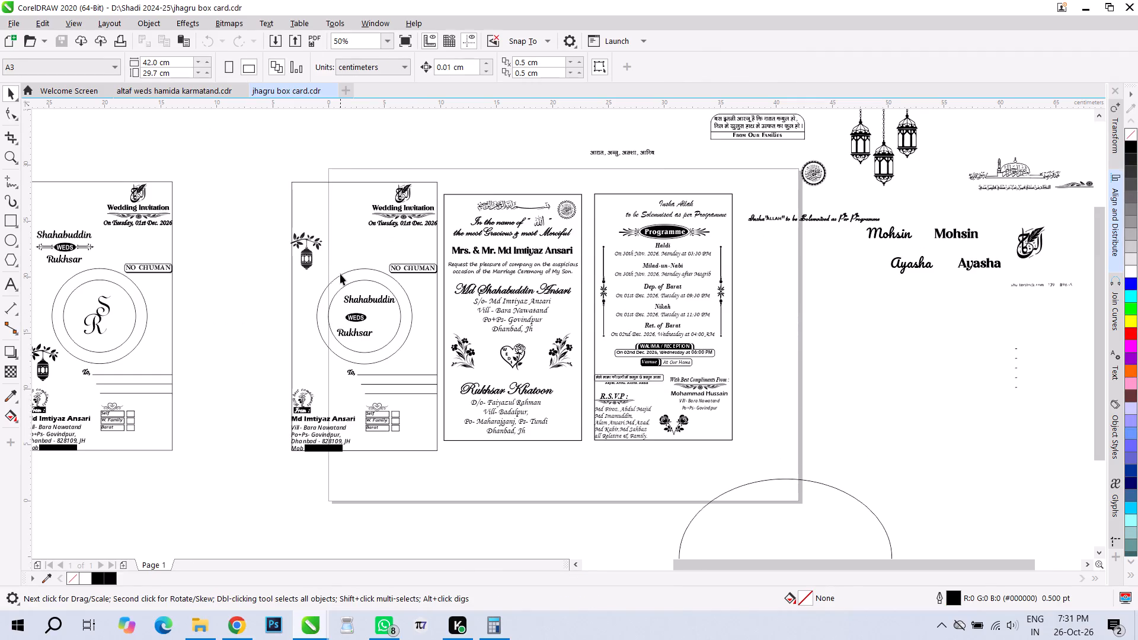
Delete the two envelope designs with concentric circles, keeping only the leftmost envelope design.
scroll(391, 272, down, 1)
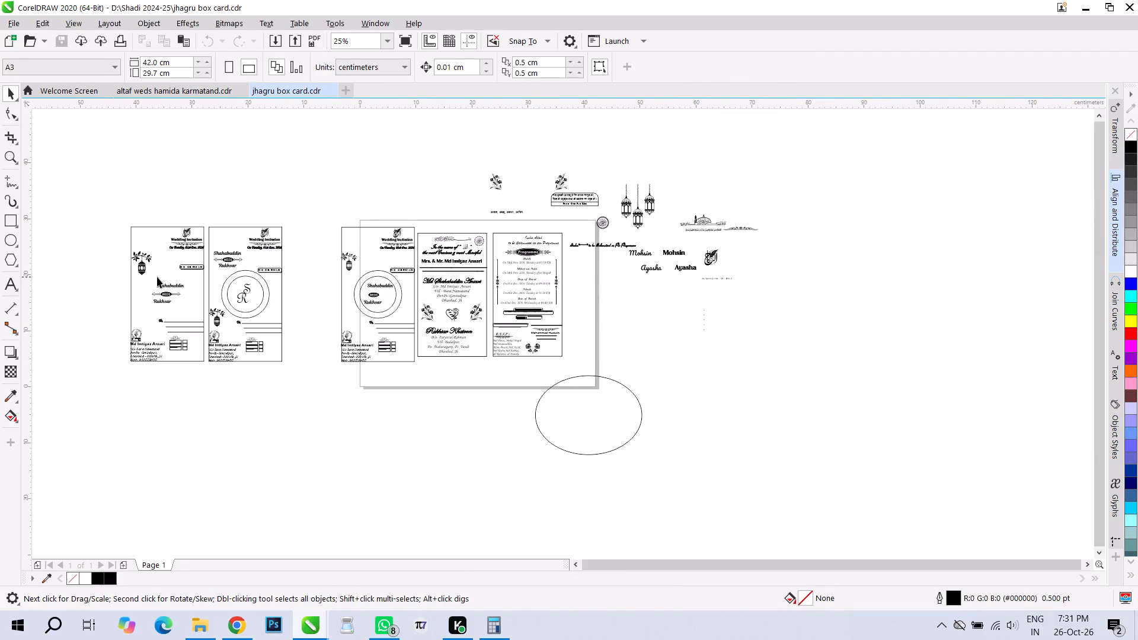
scroll(157, 277, up, 1)
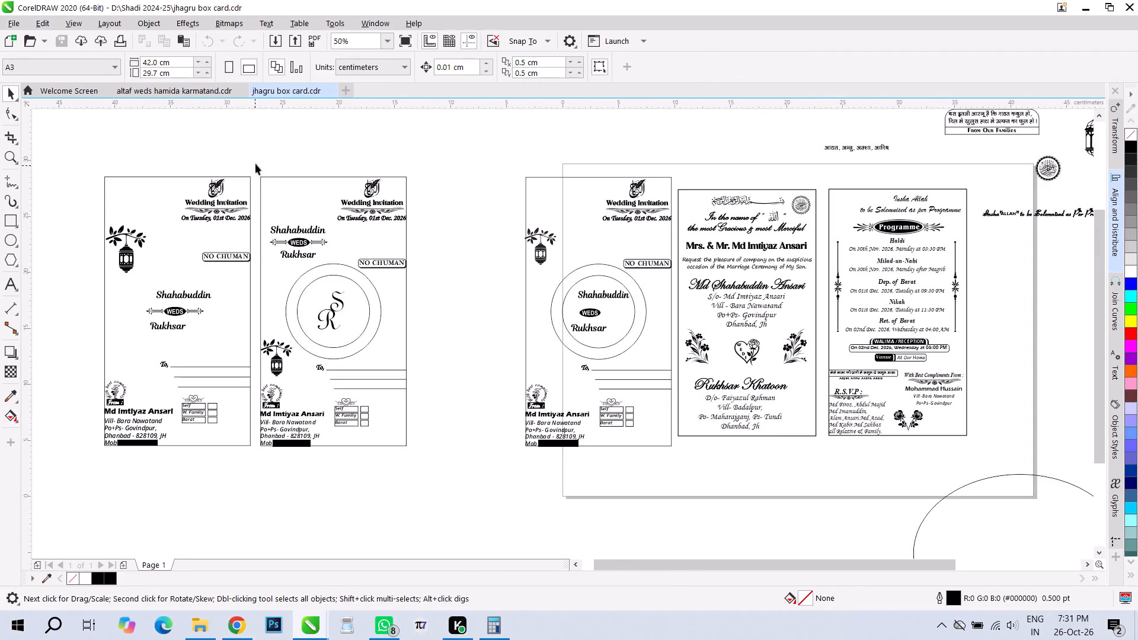
drag(256, 164, 674, 480)
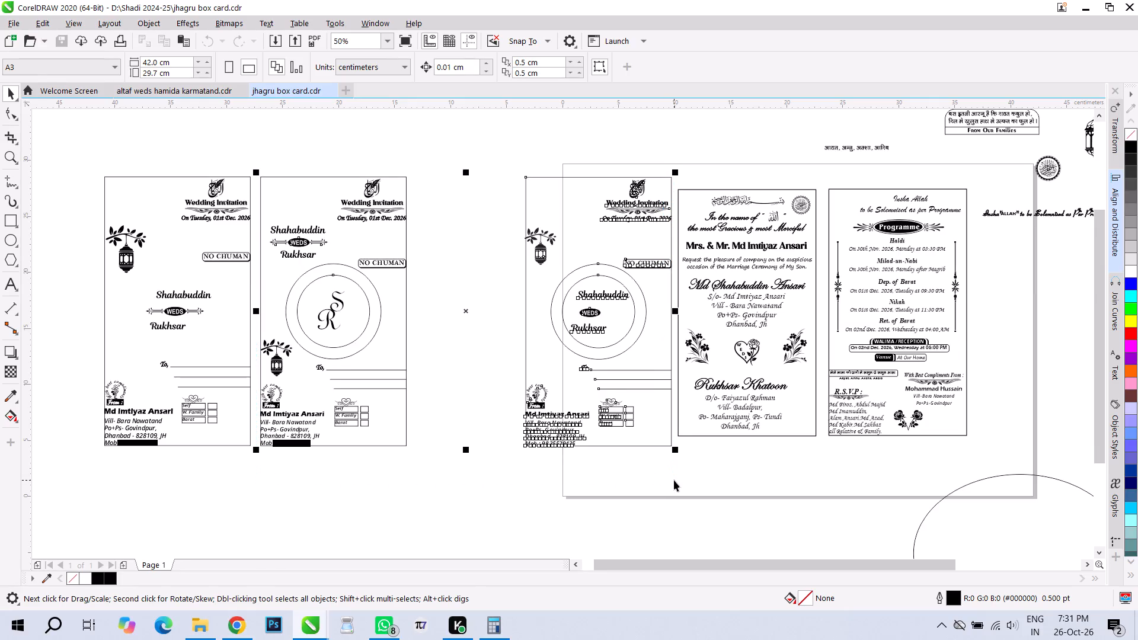
key(Delete)
Move the remaining envelope design beside the page, just outside its left edge.
drag(88, 167, 179, 319)
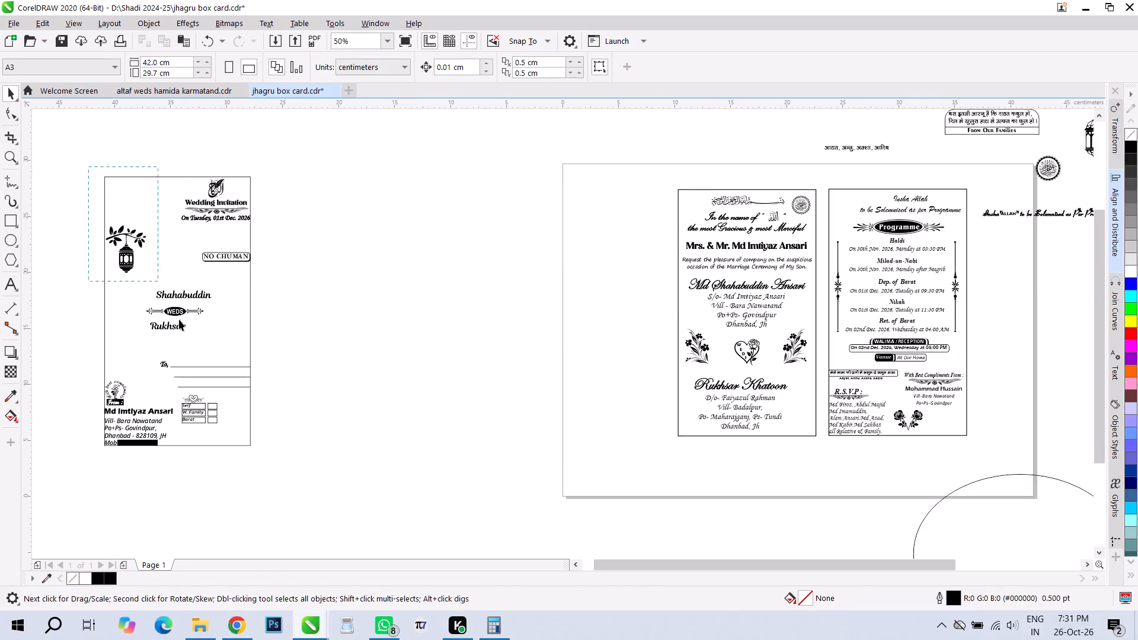
drag(179, 319, 295, 475)
drag(196, 414, 513, 424)
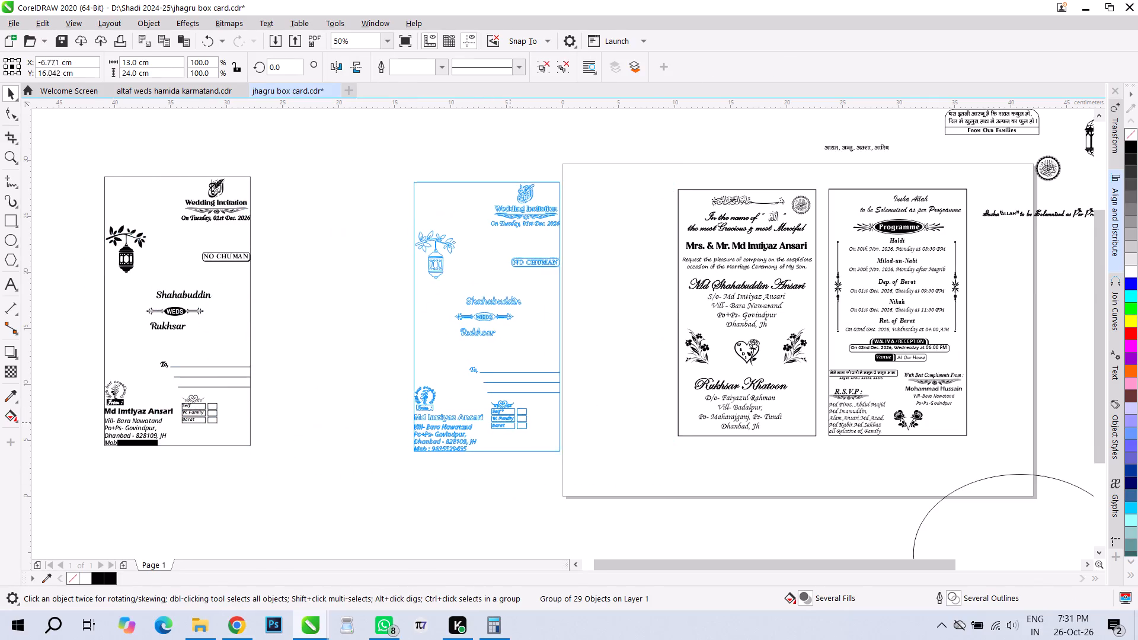
drag(513, 424, 501, 423)
Delete the border frames around the invitation panel and the programme panel.
click(692, 193)
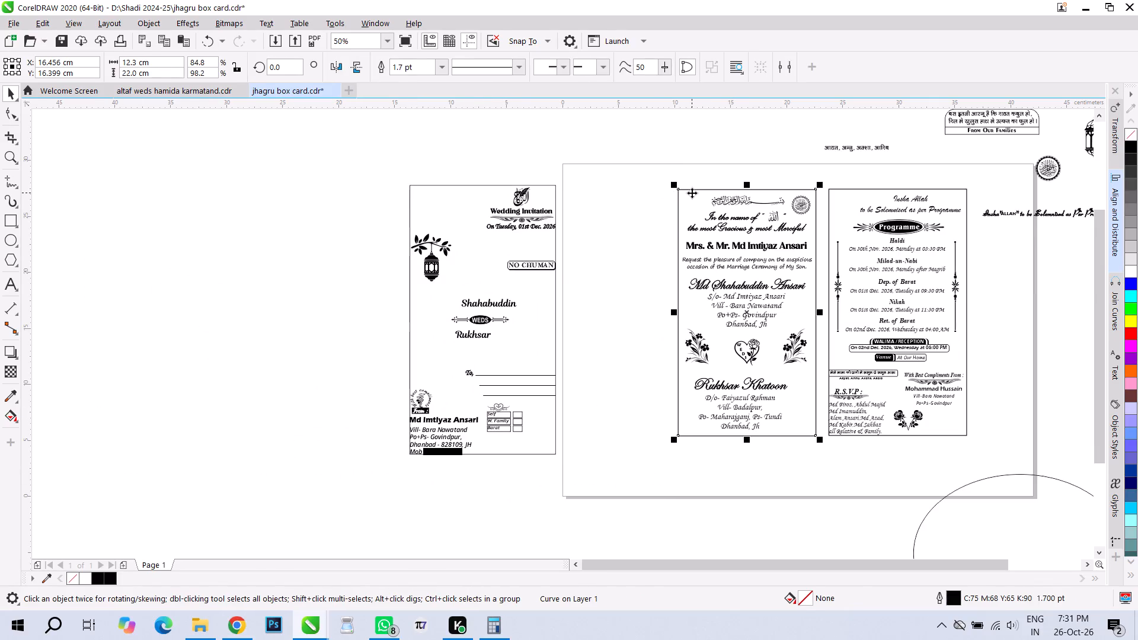
key(Delete)
click(837, 193)
key(Delete)
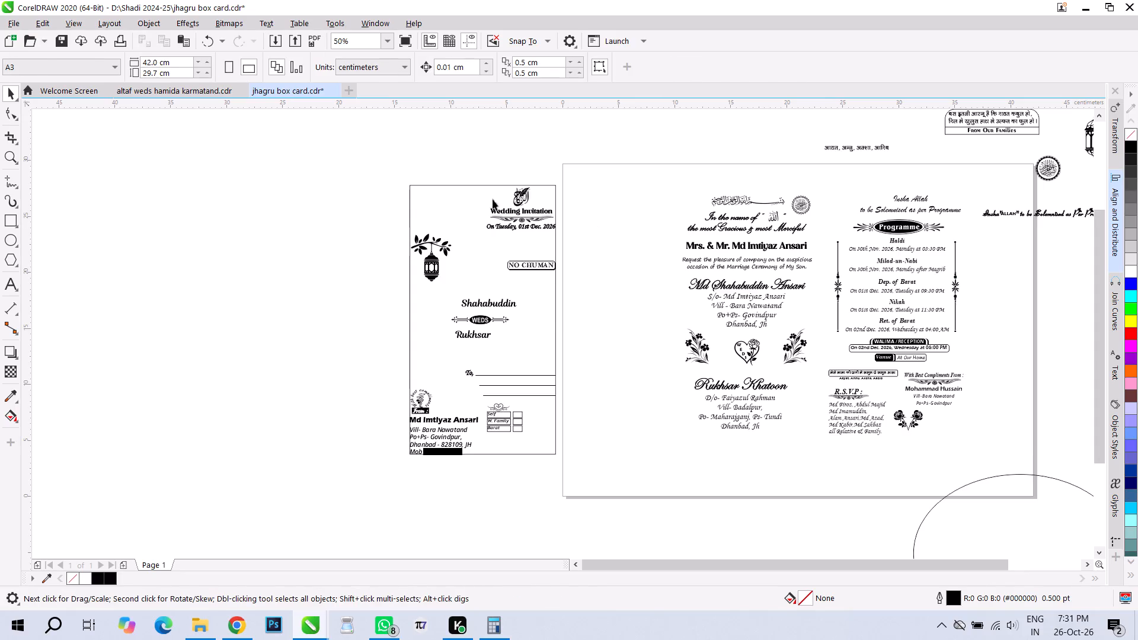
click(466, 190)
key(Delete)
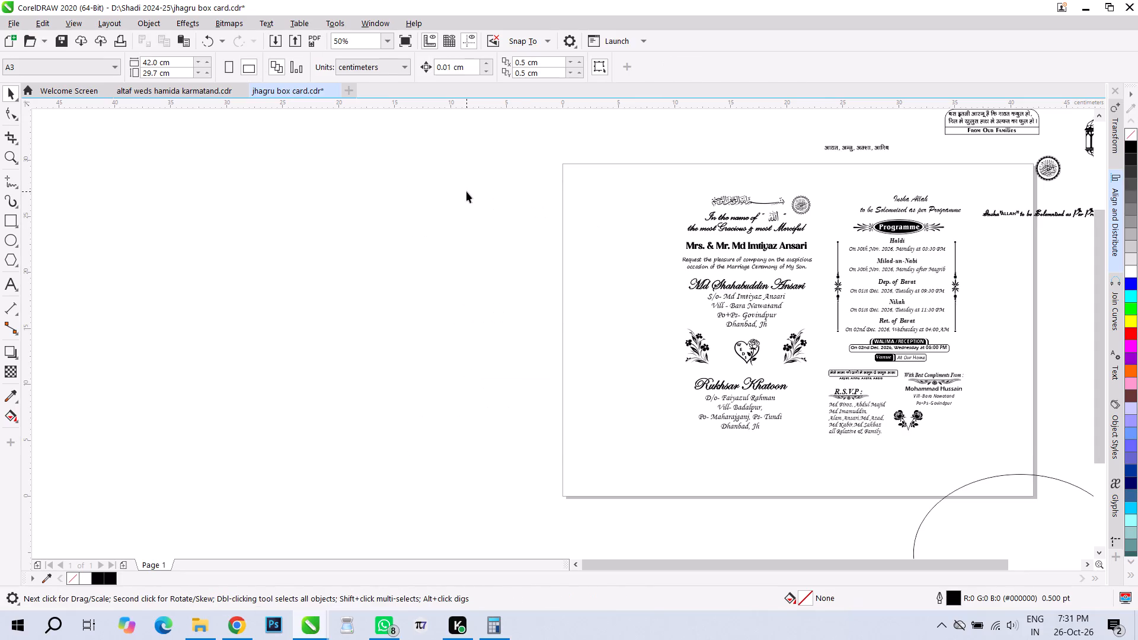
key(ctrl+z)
Ungroup the envelope design and delete its border frame.
click(545, 68)
click(550, 116)
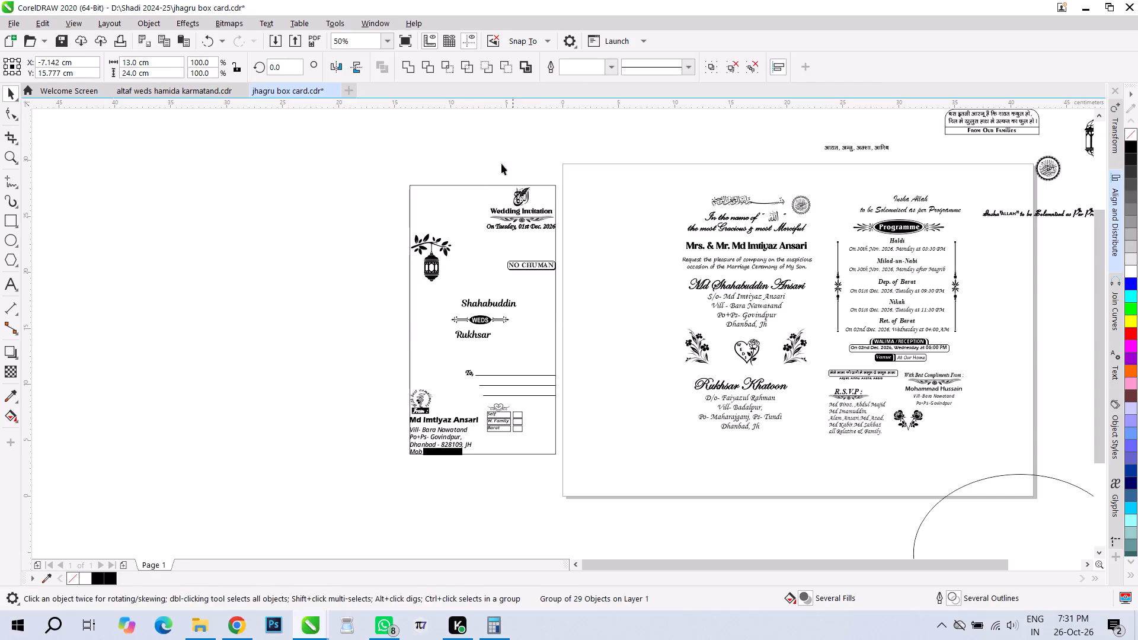
click(480, 187)
key(Delete)
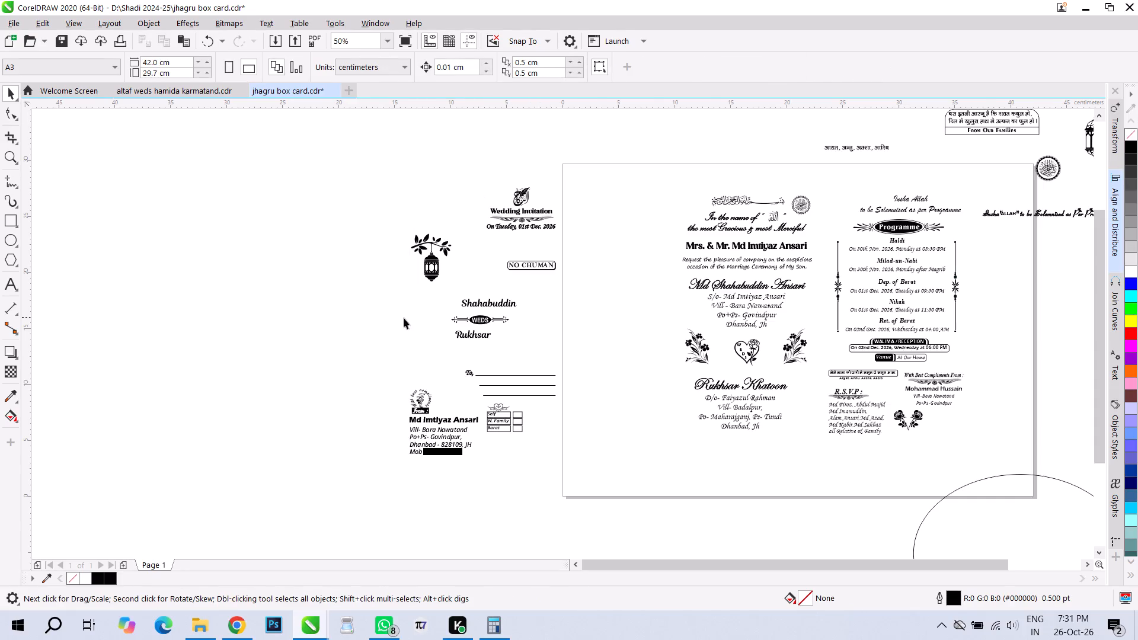
Delete all the spare artwork above and to the right of the page, plus the large ellipse at its lower right corner.
scroll(404, 318, down, 1)
drag(602, 181, 891, 246)
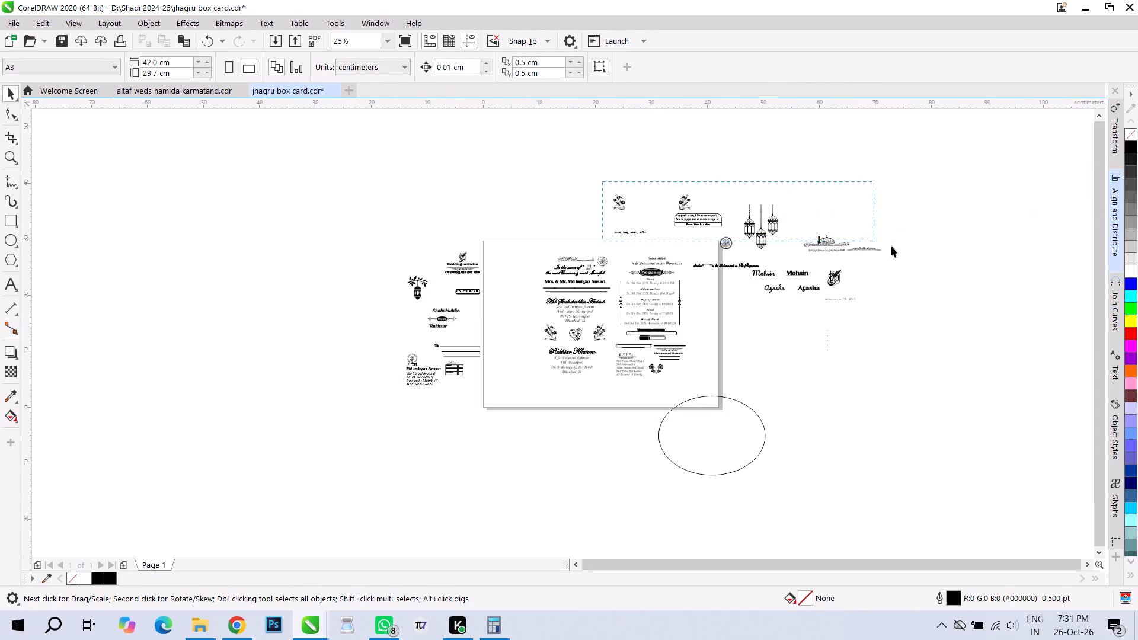
drag(891, 246, 904, 251)
key(Delete)
drag(918, 219, 690, 466)
key(Delete)
click(705, 433)
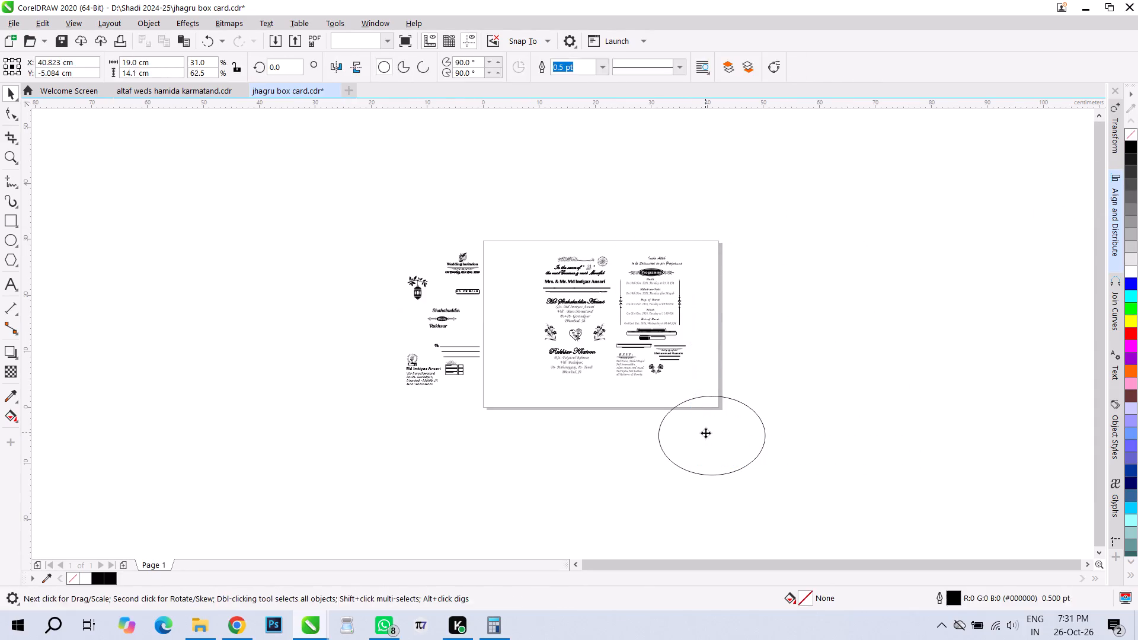
key(Delete)
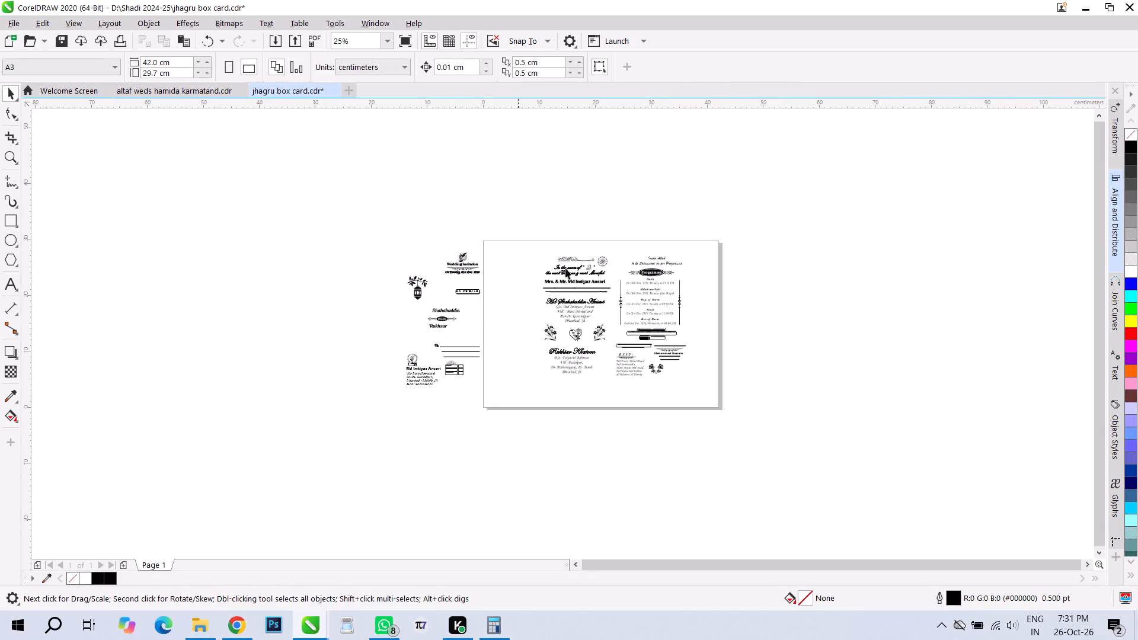
Ungroup every object in the drawing completely, including all nested groups.
scroll(581, 277, up, 1)
key(ctrl+a)
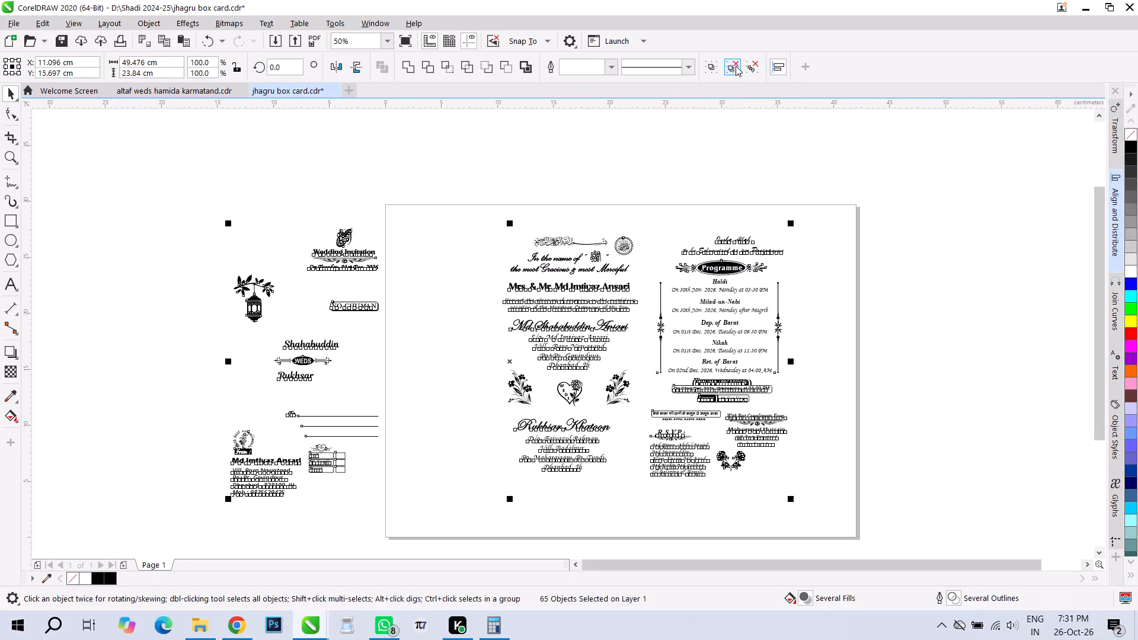
click(752, 66)
click(713, 171)
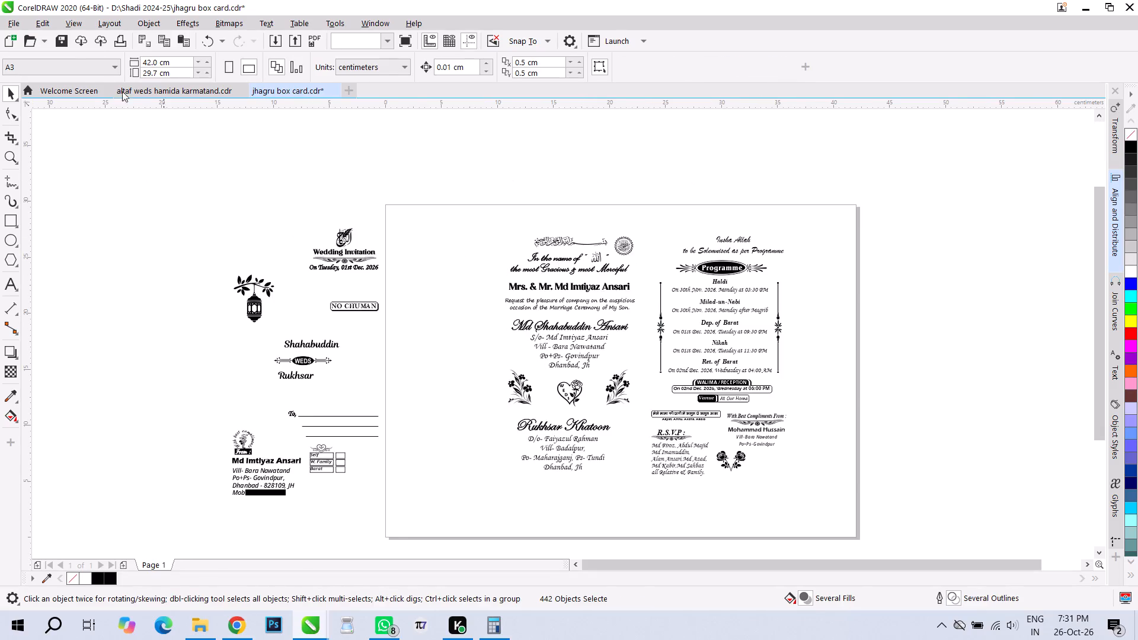
Convert all the text in the drawing to curves.
click(41, 22)
click(66, 234)
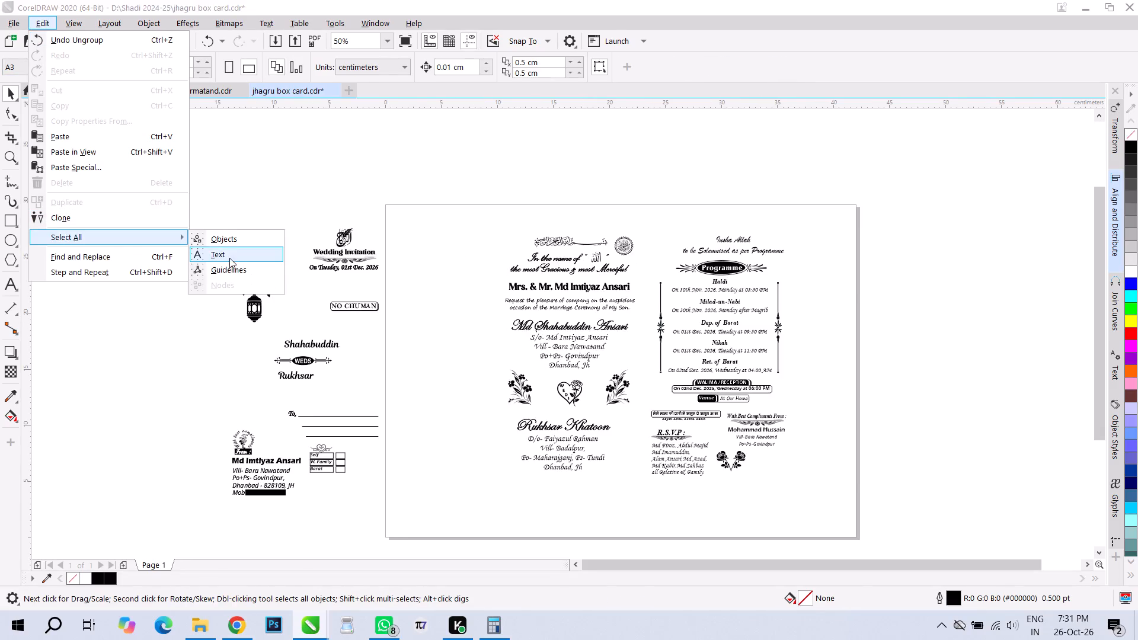
click(235, 261)
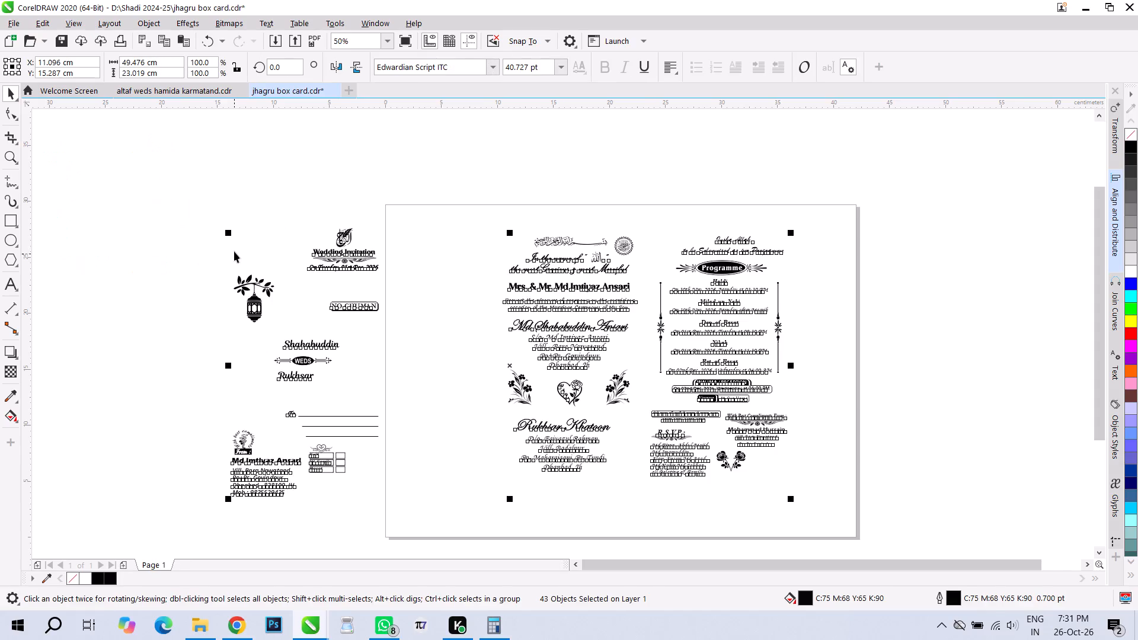
key(ctrl+q)
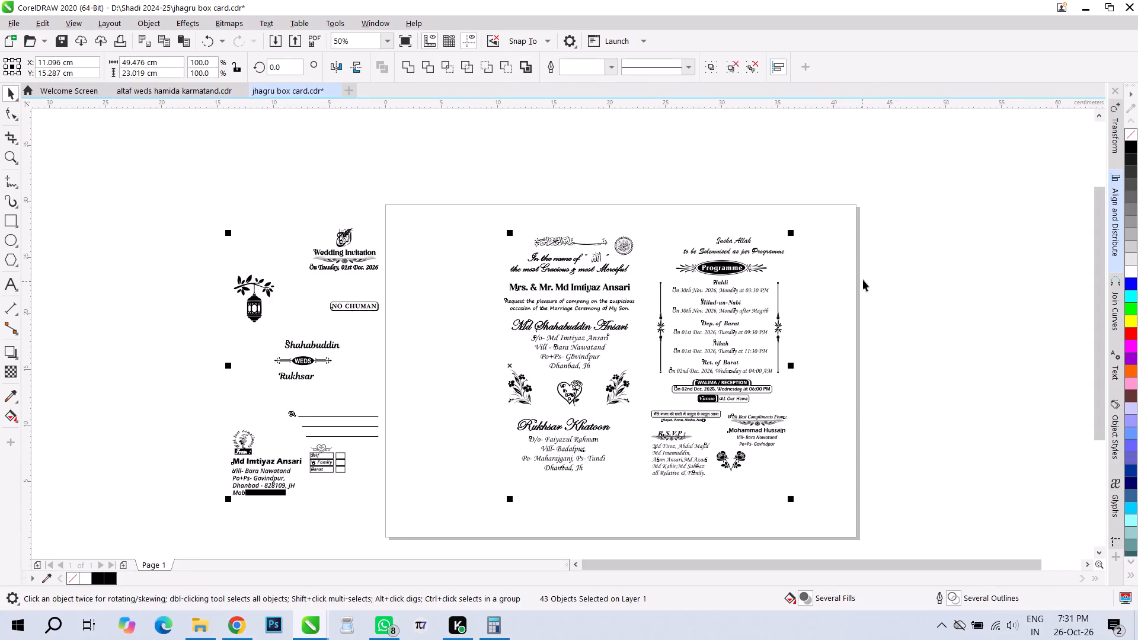
click(863, 280)
Group the invitation panel, the programme panel and the envelope artwork as three separate groups.
drag(473, 208, 644, 493)
key(ctrl+g)
drag(865, 508, 745, 372)
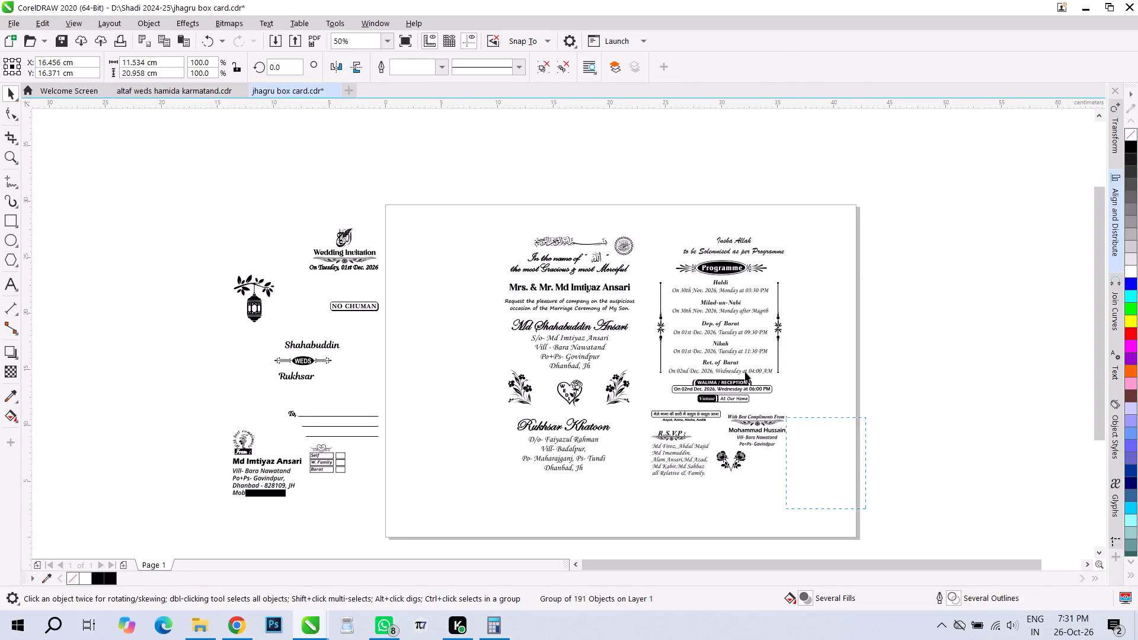
drag(745, 372, 647, 212)
key(ctrl+g)
drag(161, 209, 436, 508)
key(ctrl+g)
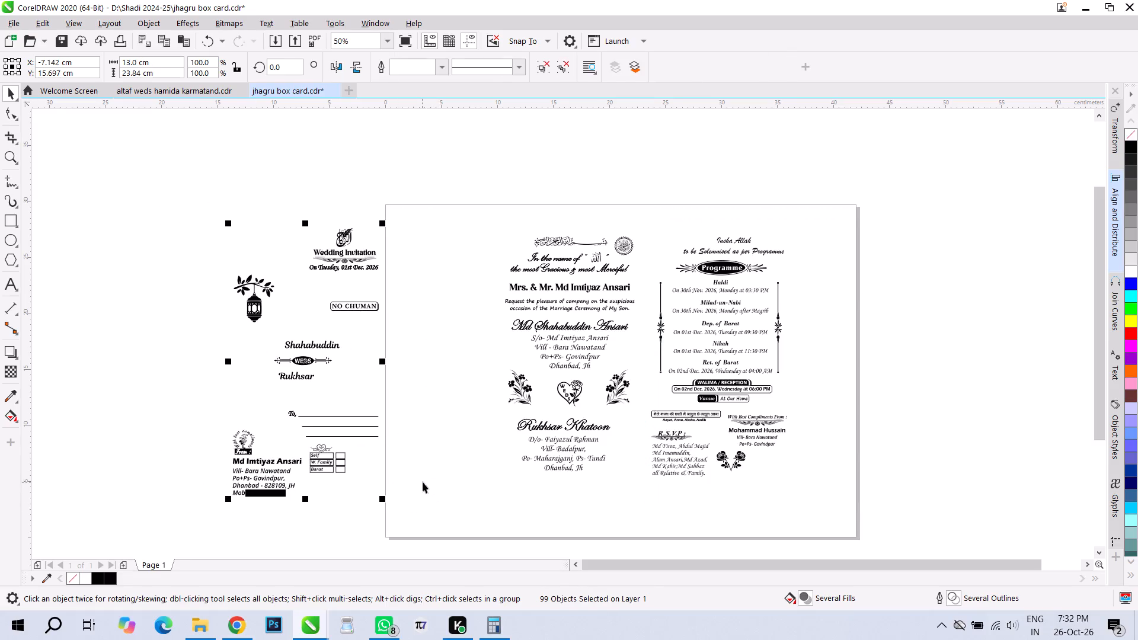
click(148, 314)
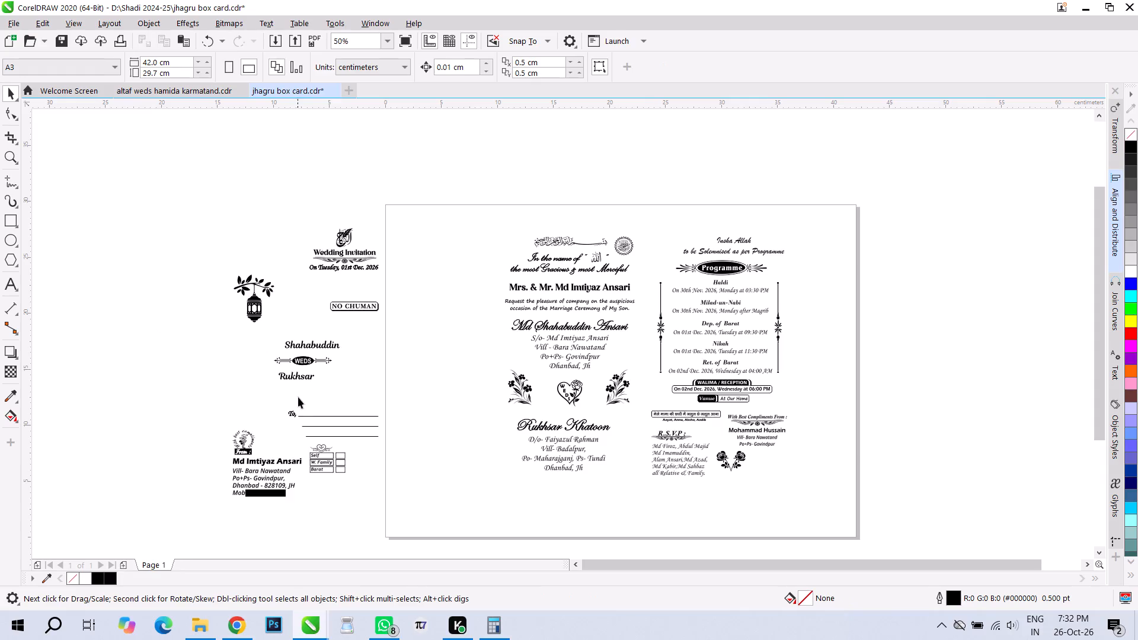
Ungroup the envelope artwork so its individual objects can be edited.
shift+scroll(272, 480, up, 1)
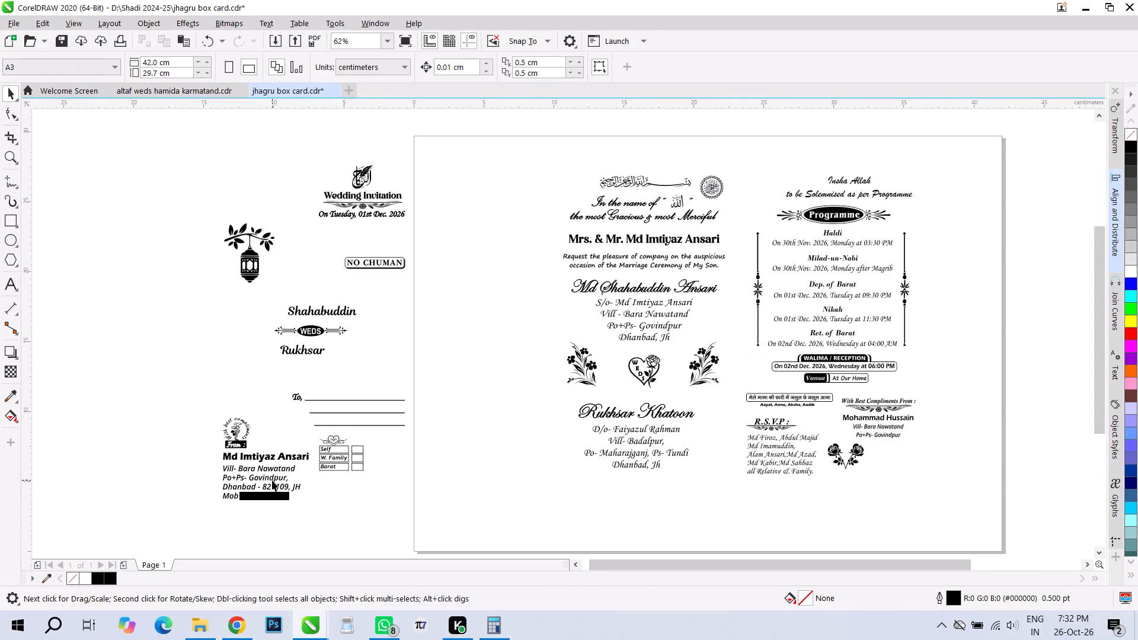
shift+scroll(272, 480, up, 1)
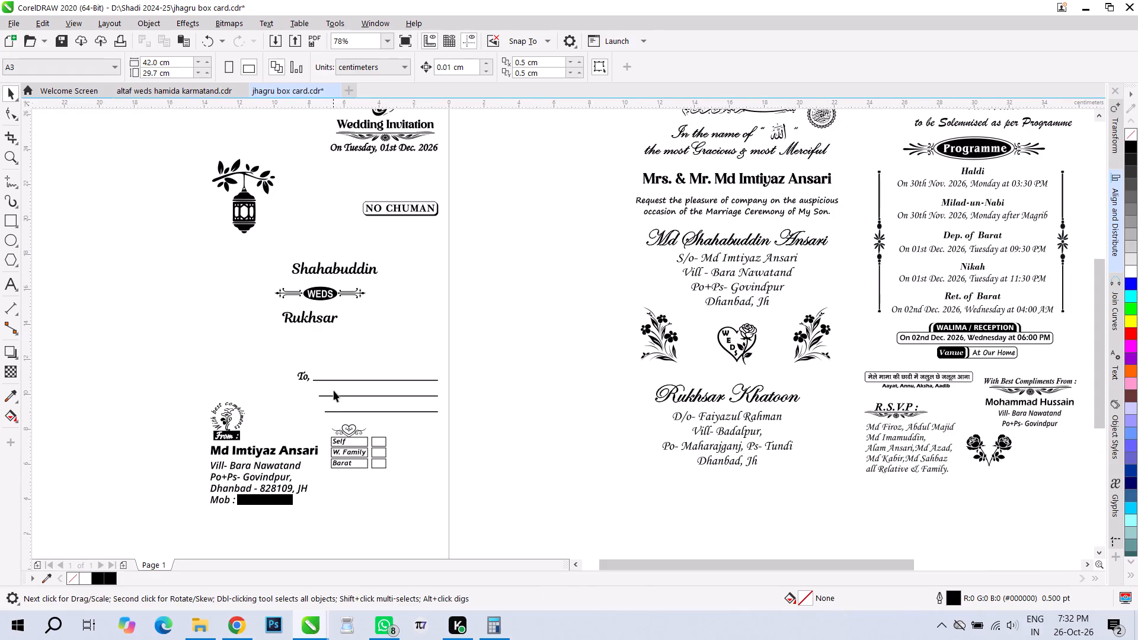
shift+scroll(318, 263, up, 1)
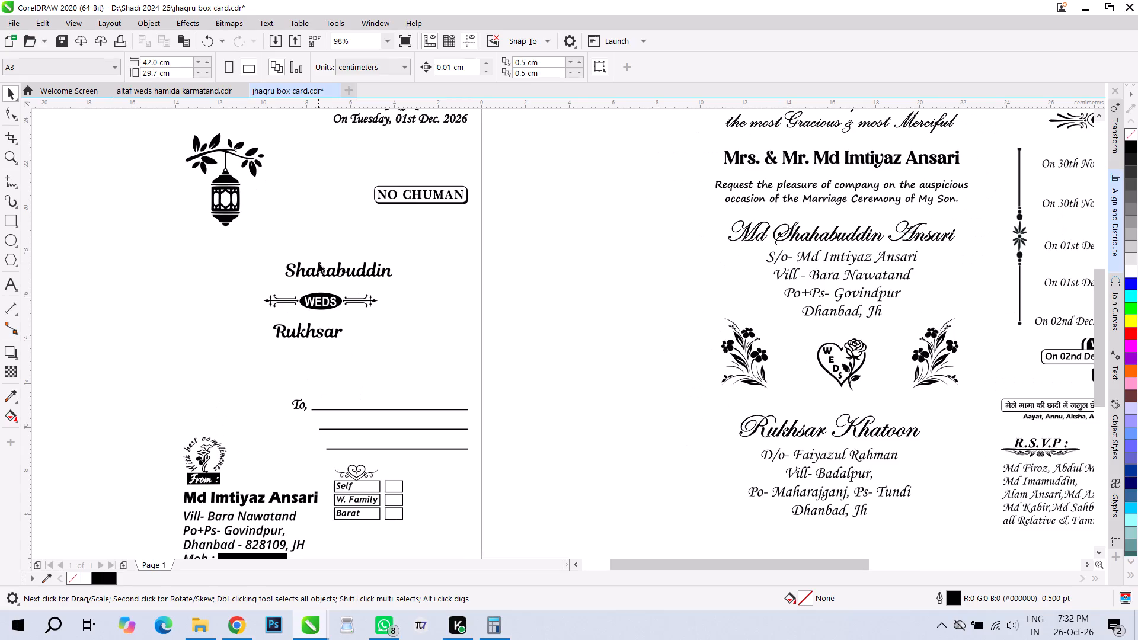
click(373, 485)
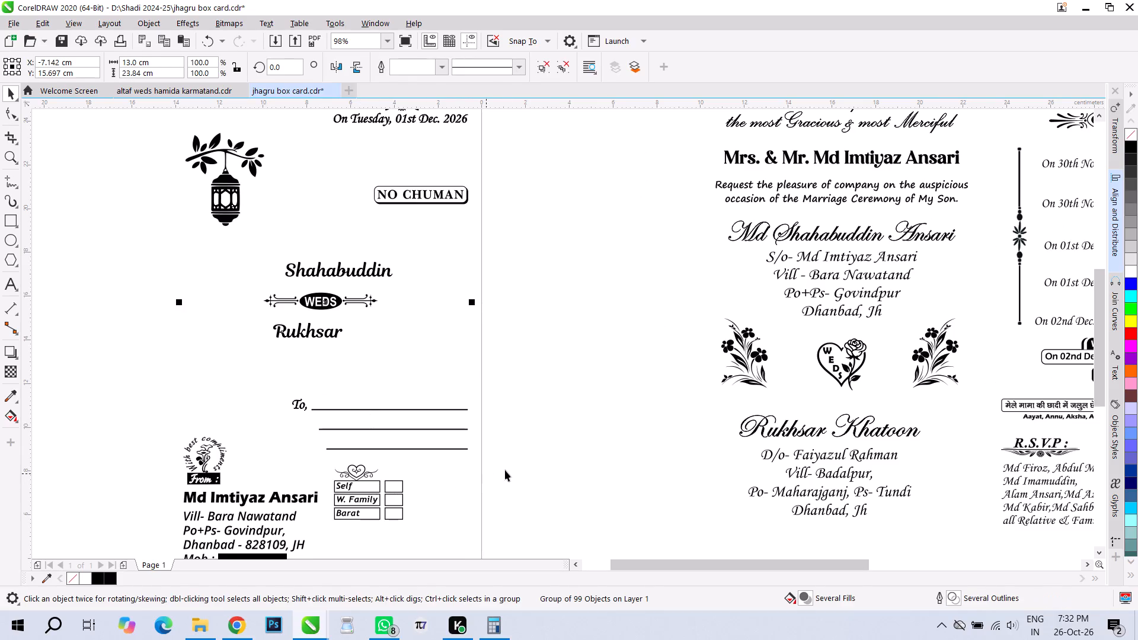
click(510, 467)
click(431, 450)
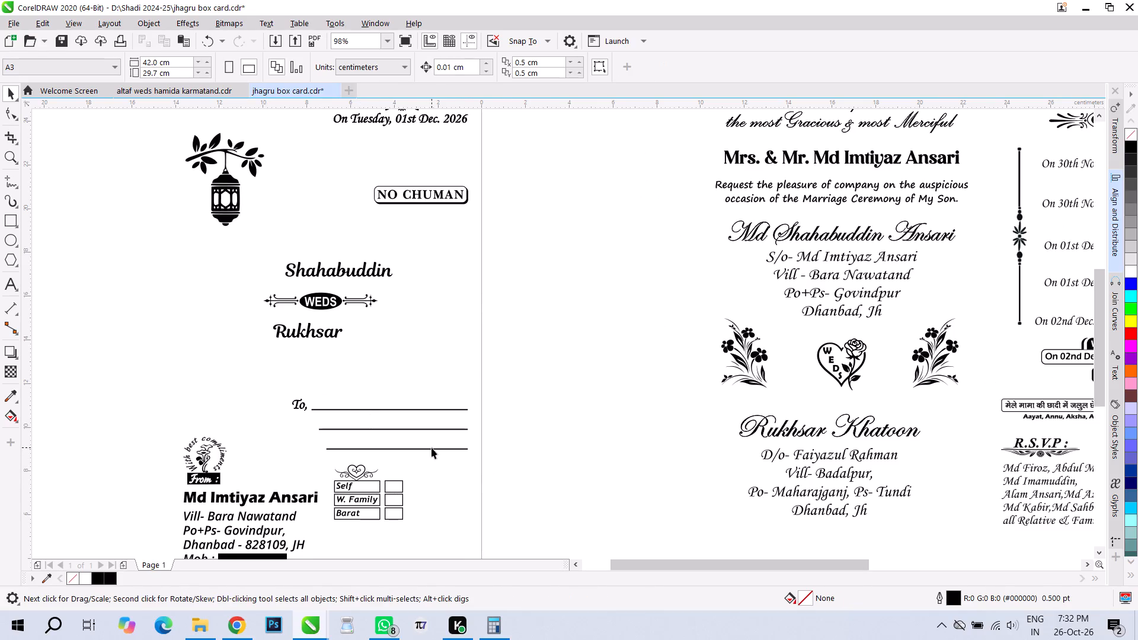
click(431, 447)
click(432, 451)
click(432, 449)
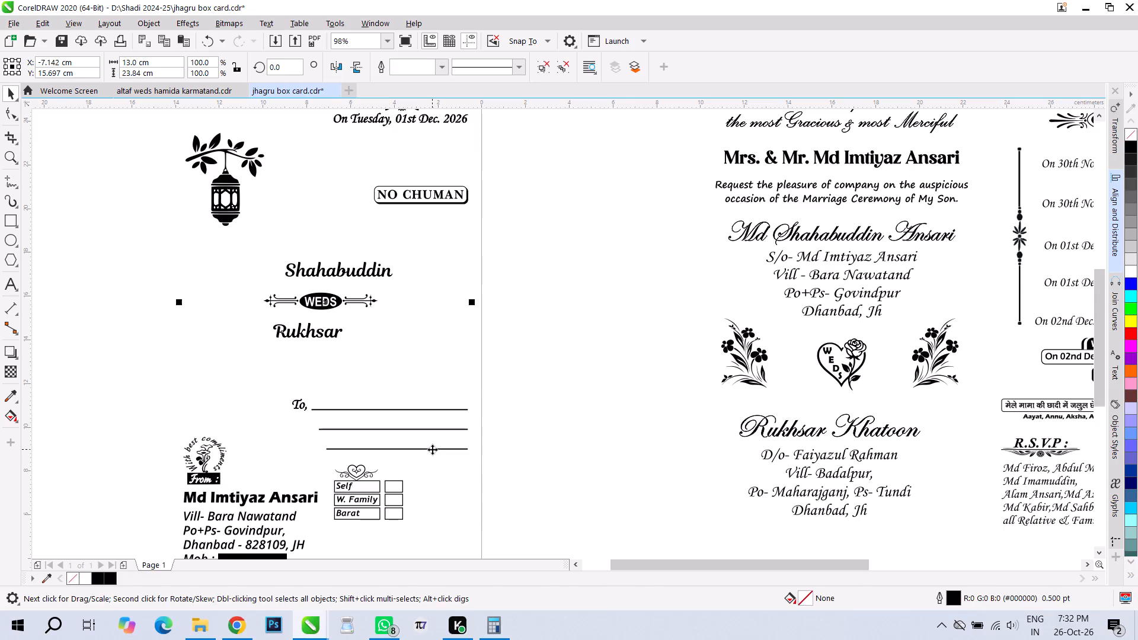
key(ctrl+u)
Enlarge the Self, W. Family and Barat checklist with its heart ornament to about 3.47 × 2.78 cm.
click(507, 467)
drag(514, 461, 476, 474)
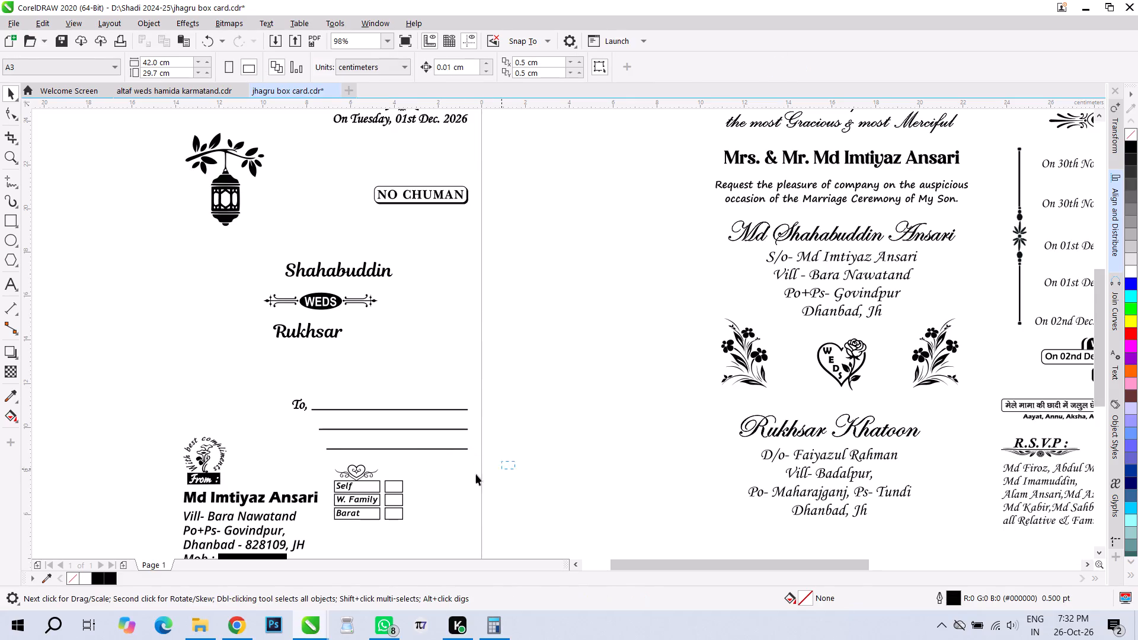
drag(476, 474, 321, 534)
drag(409, 462, 409, 456)
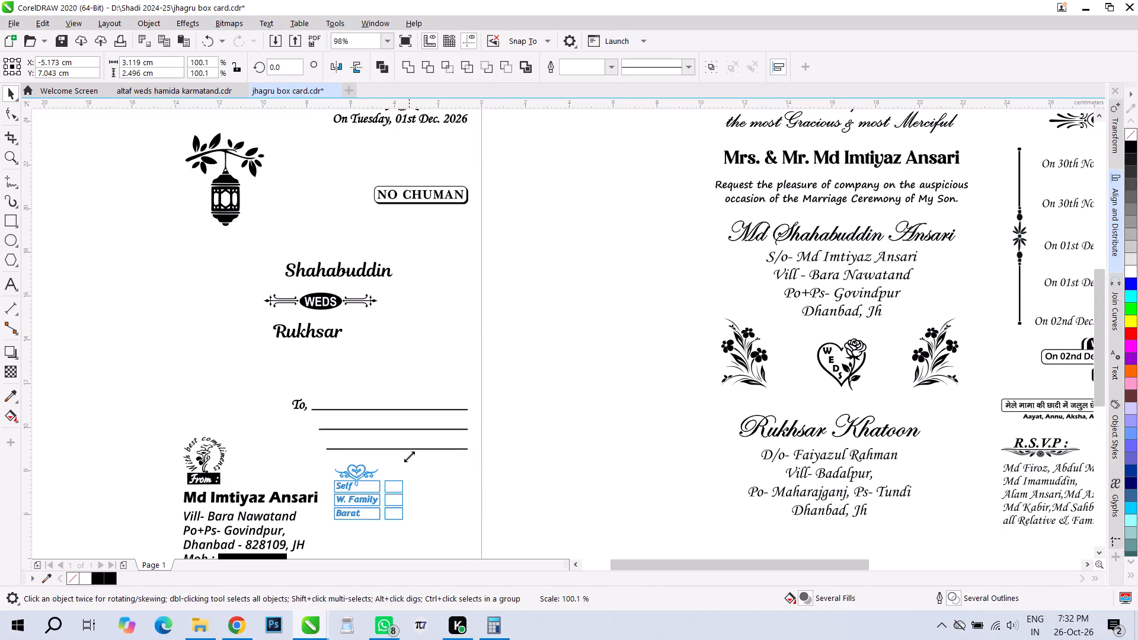
drag(409, 456, 417, 444)
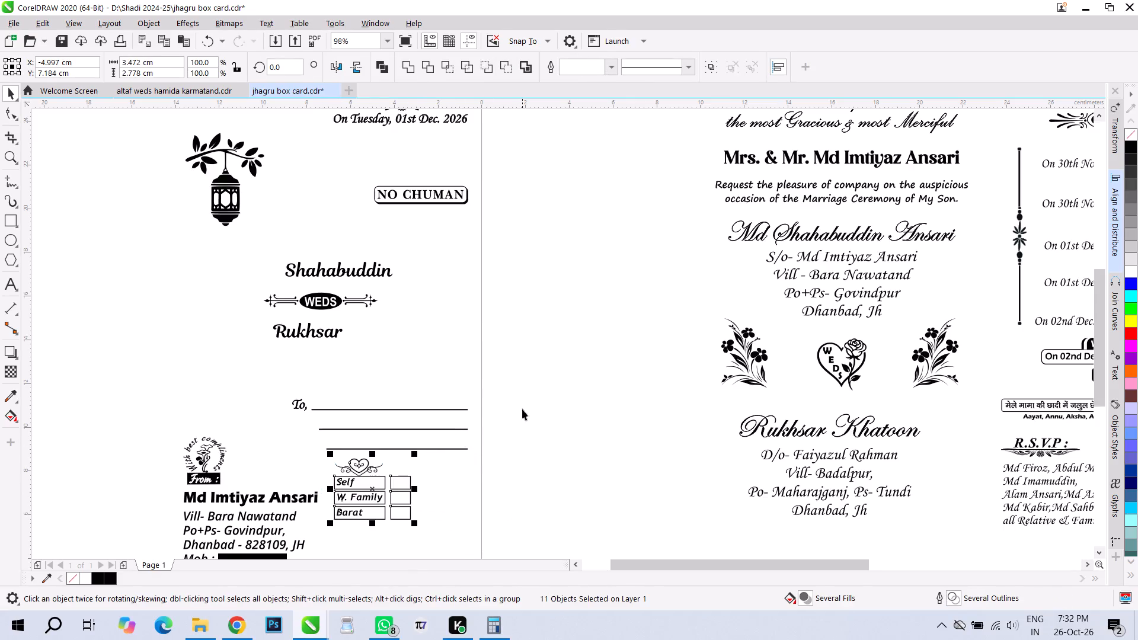
click(522, 409)
Group the envelope artwork, the invitation panel and the programme panel as three separate groups.
scroll(330, 448, down, 1)
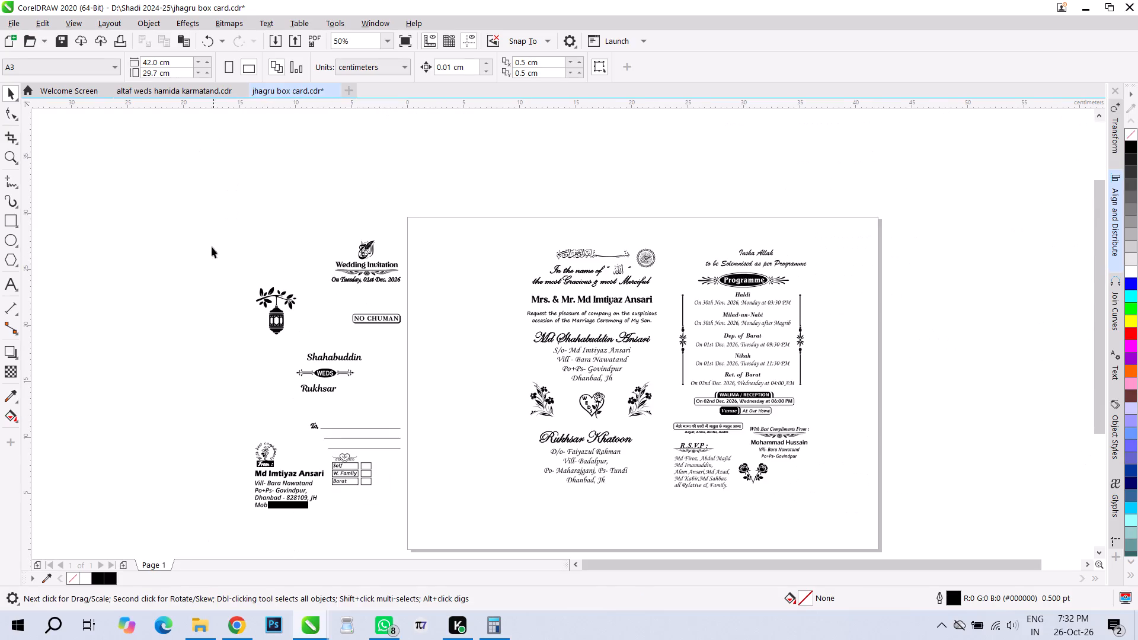
drag(212, 209, 436, 529)
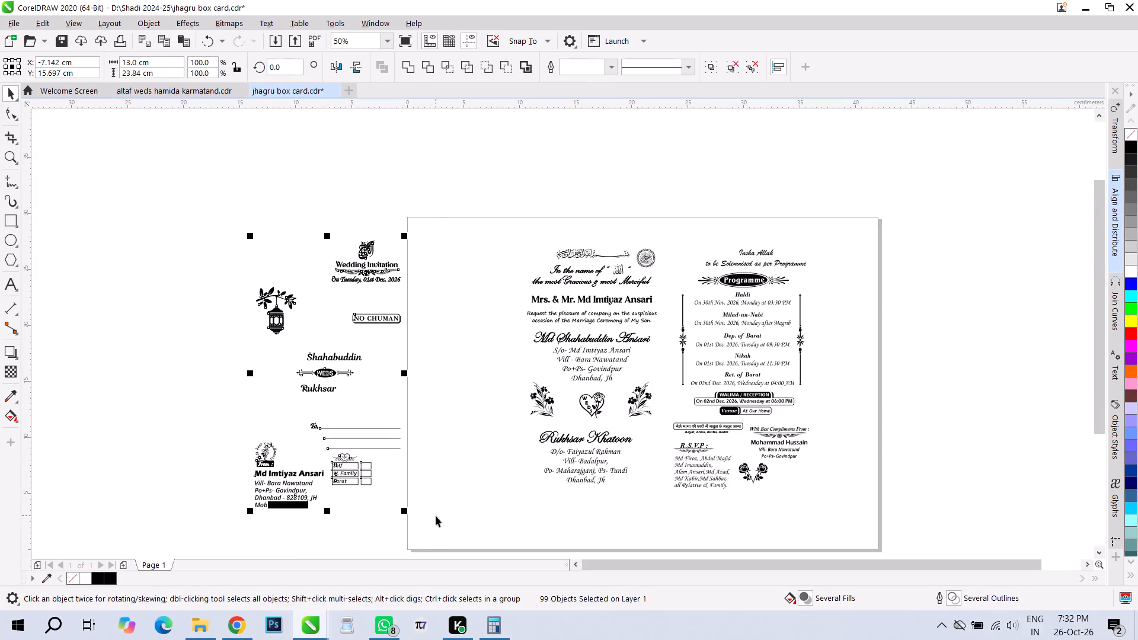
key(ctrl+g)
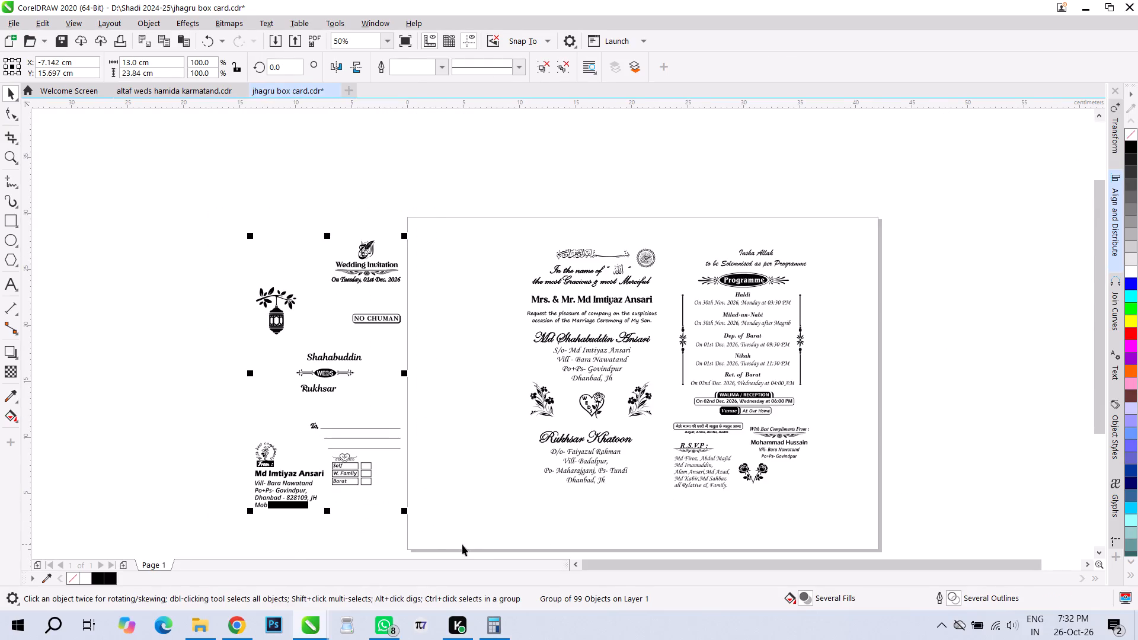
drag(512, 204, 670, 514)
key(ctrl+g)
drag(864, 539, 664, 224)
key(ctrl+g)
Move the programme and invitation groups toward the page's right side and place the envelope group on the page's left side.
drag(727, 324, 753, 323)
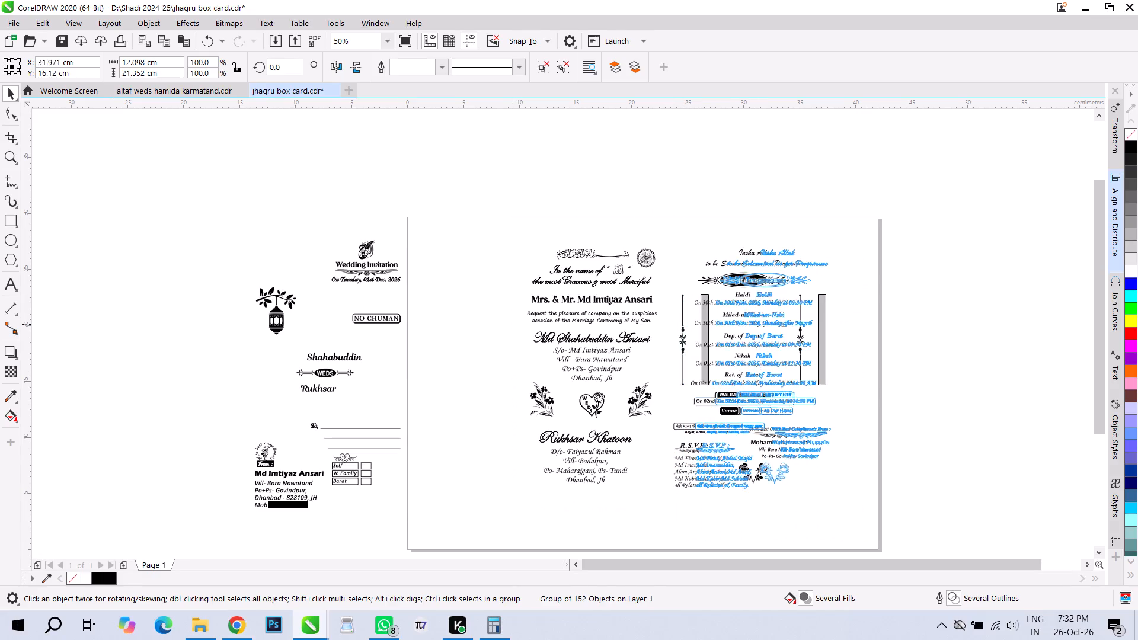
drag(753, 323, 783, 318)
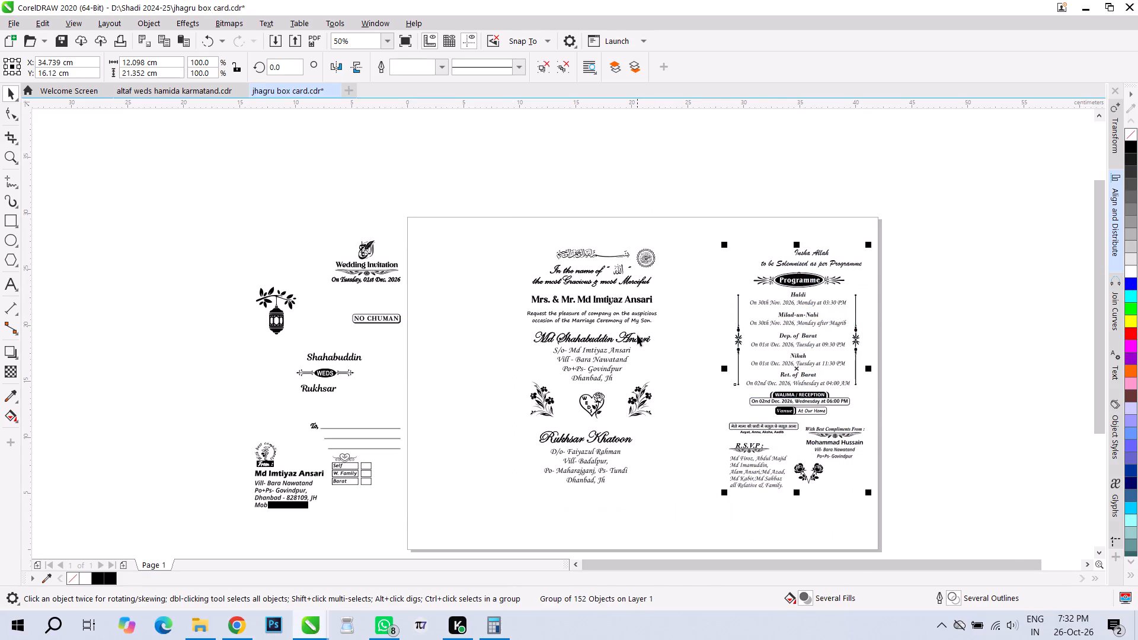
click(638, 341)
drag(634, 340, 683, 340)
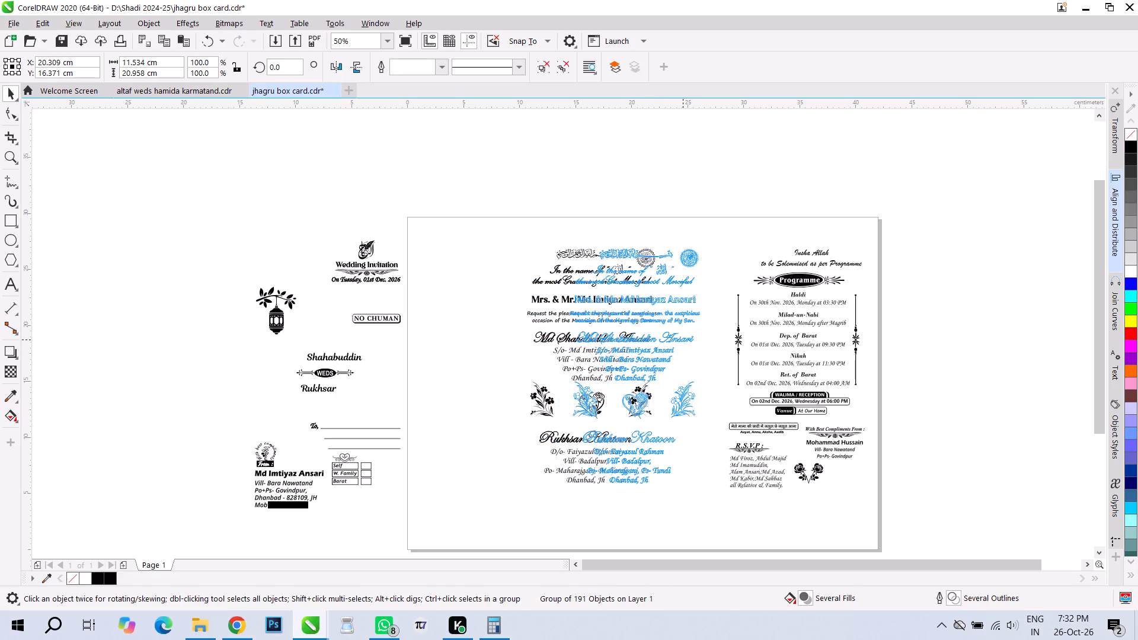
drag(683, 340, 697, 341)
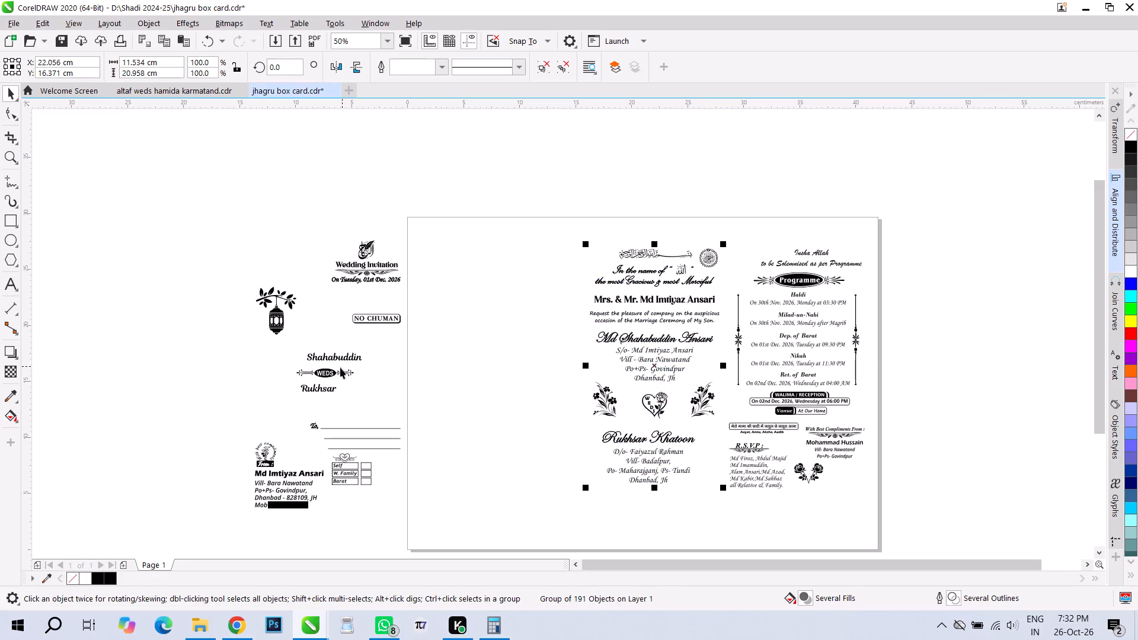
drag(324, 374, 488, 365)
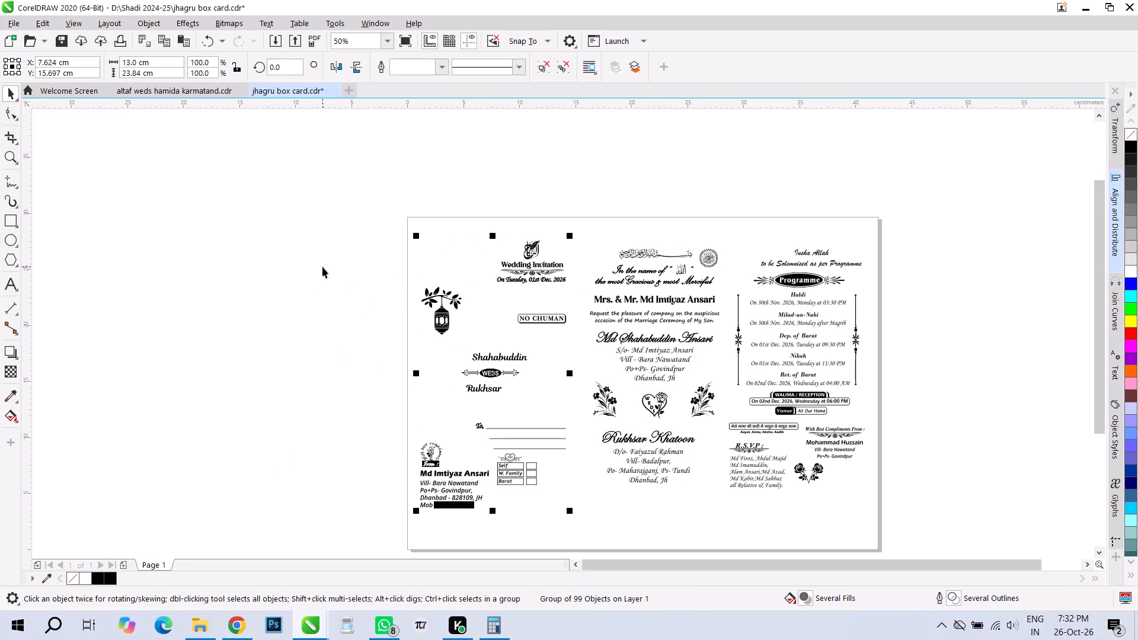
click(322, 267)
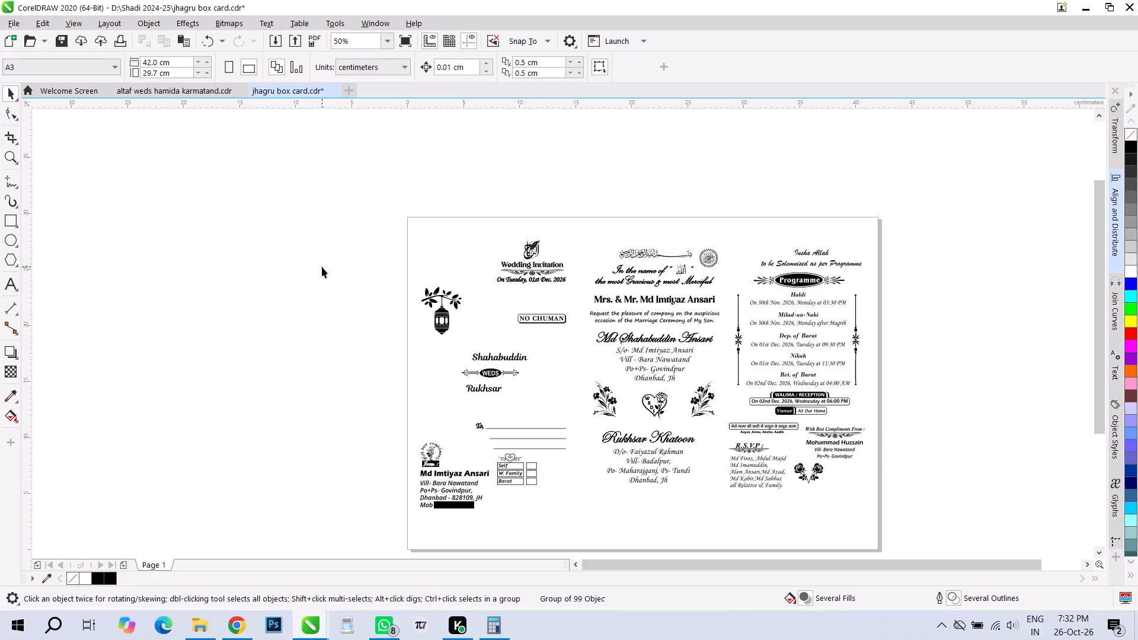
click(322, 267)
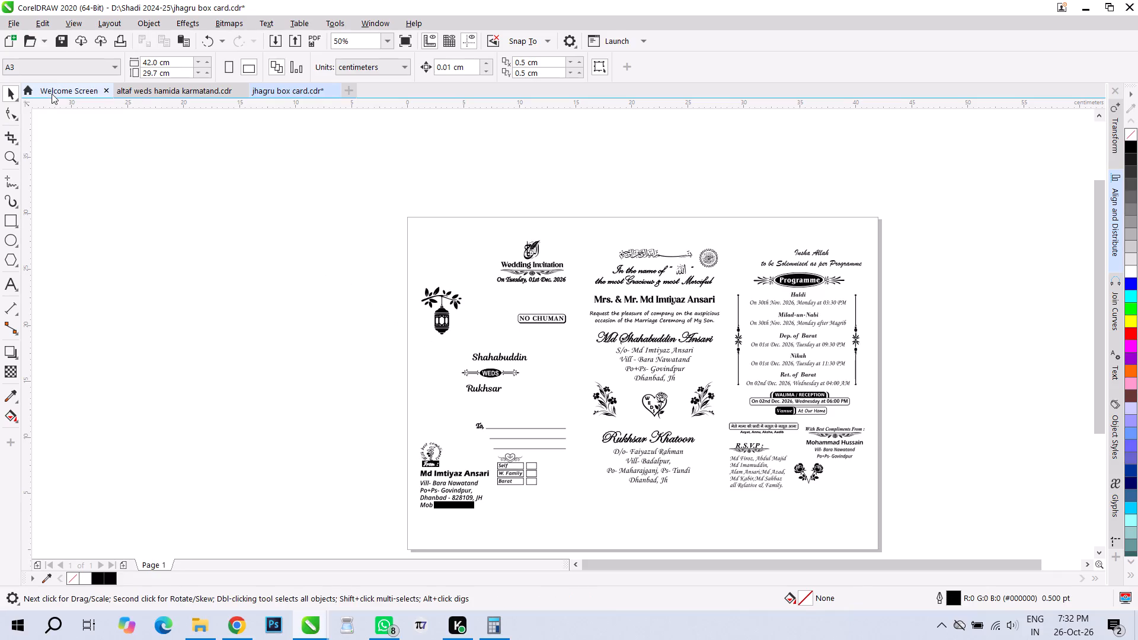
Set the page size to Legal in landscape orientation, 14 × 8.5 inches.
click(55, 63)
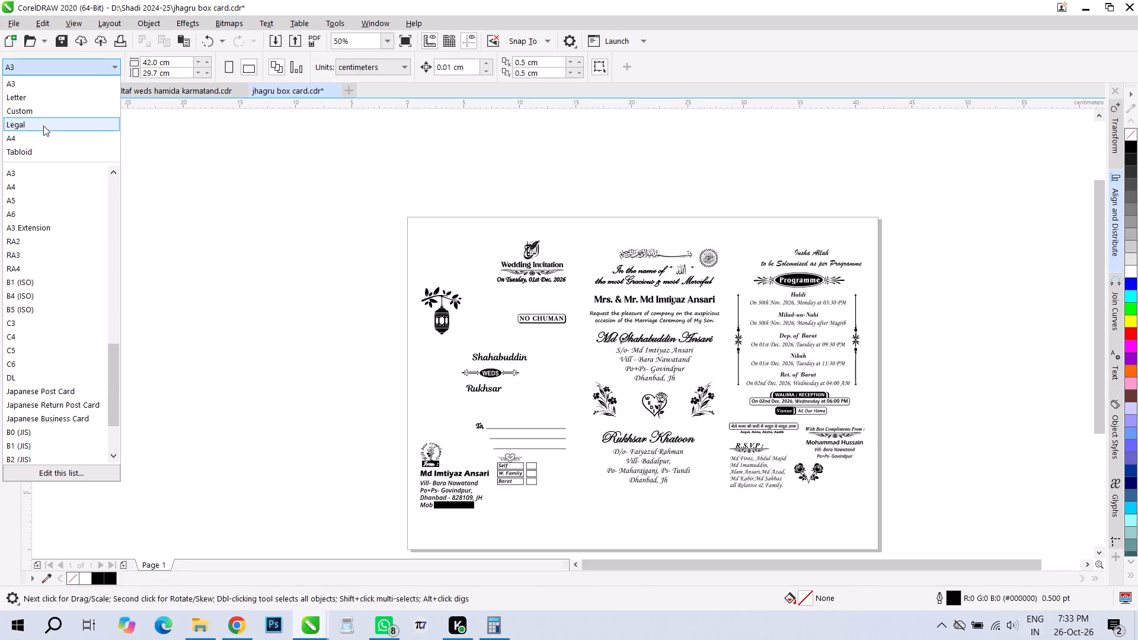
click(43, 126)
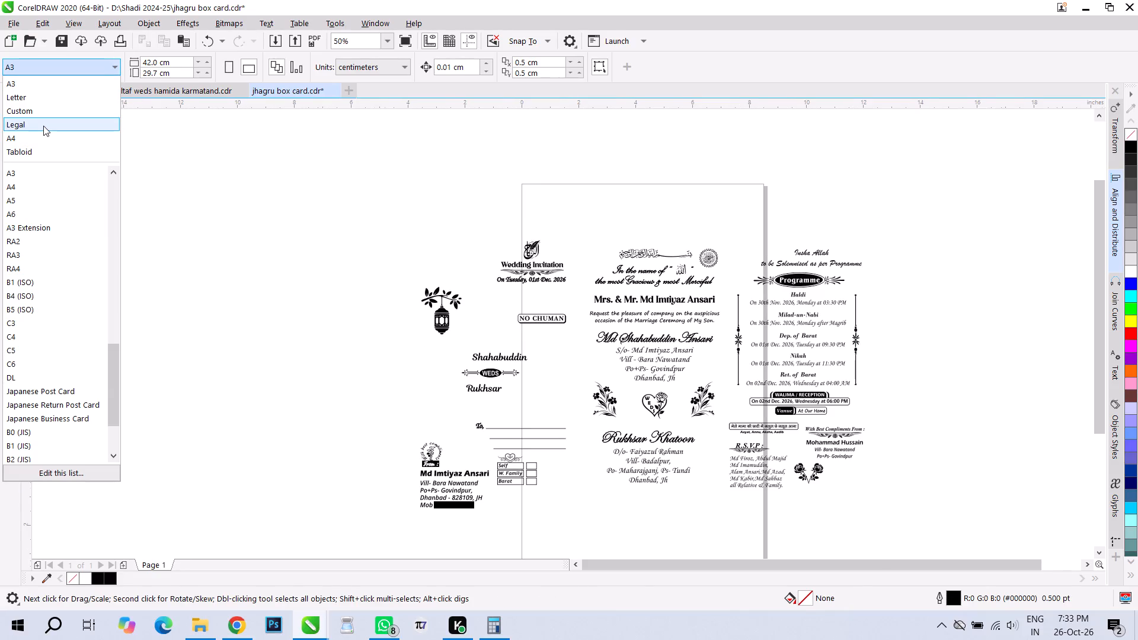
click(242, 65)
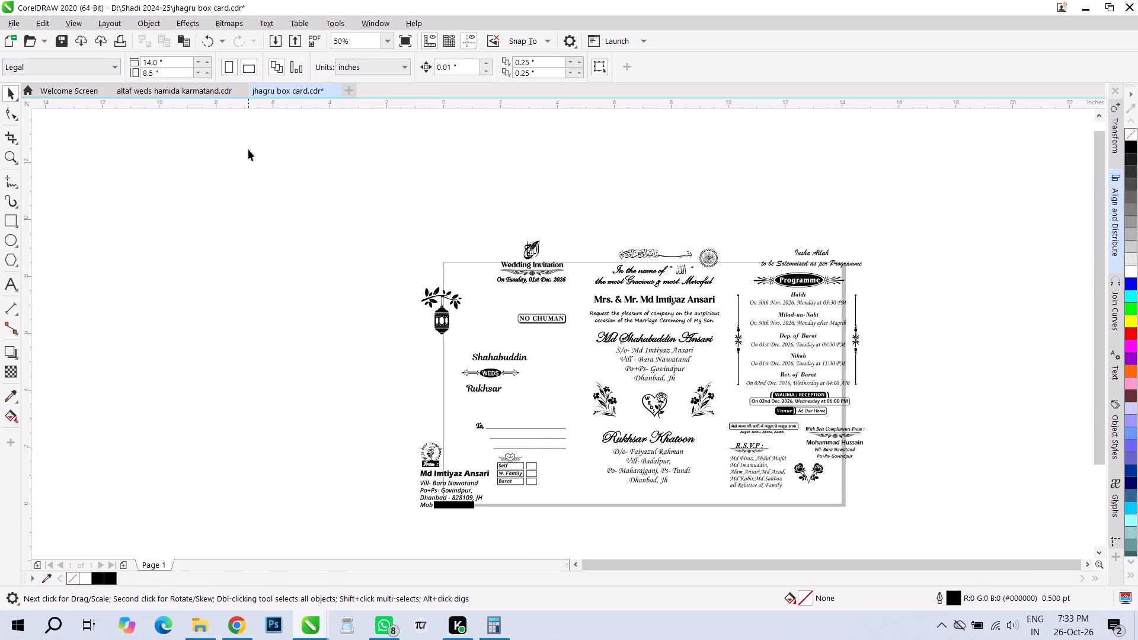
Align the three card groups at mid-height, centre them on the page as one group, and release that outer group.
drag(335, 178, 665, 340)
drag(665, 340, 967, 536)
key(e)
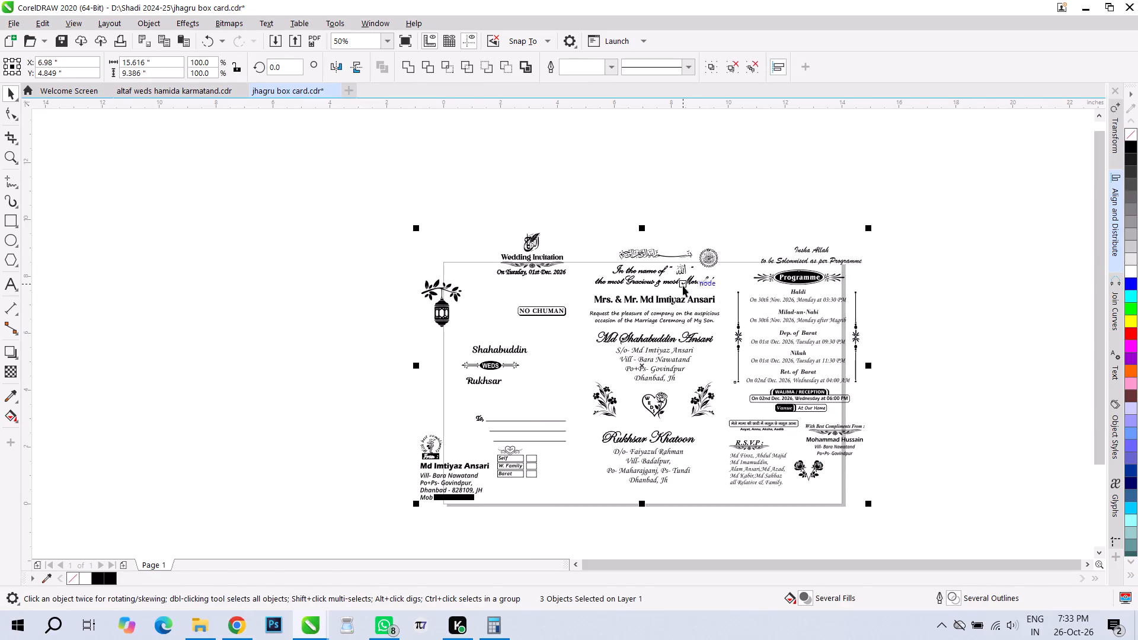
key(ctrl+g)
key(p)
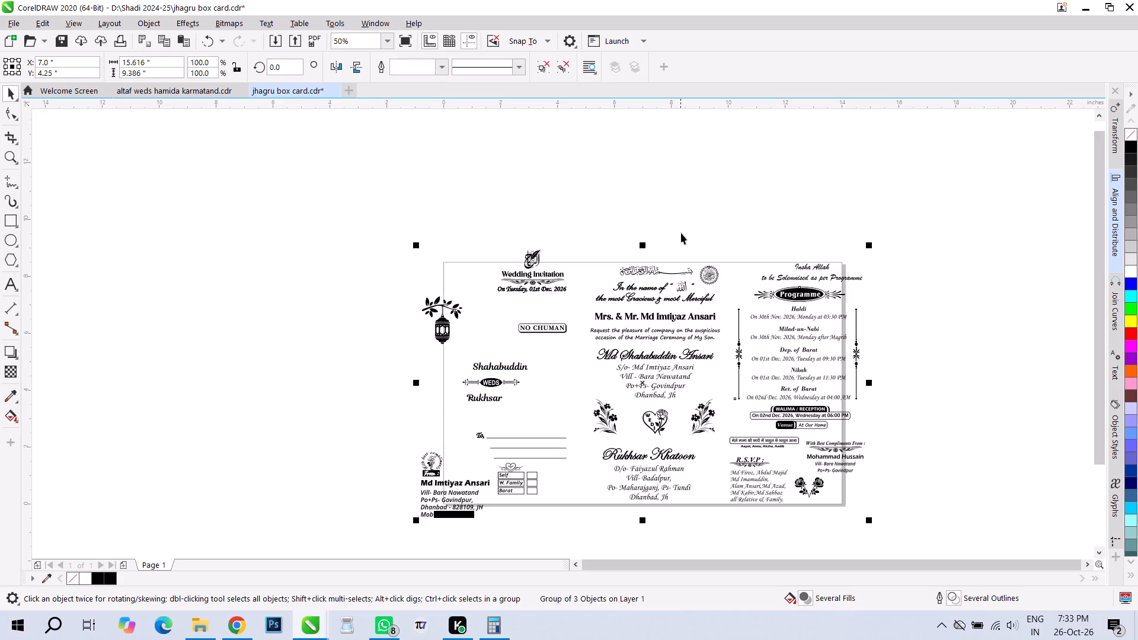
click(681, 233)
click(677, 318)
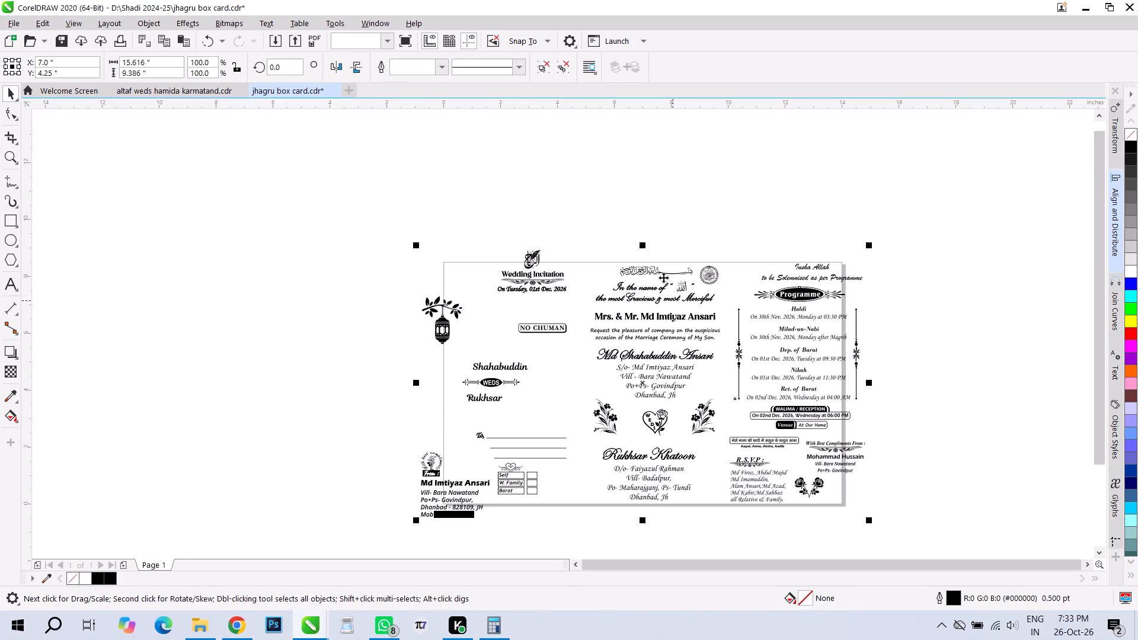
click(542, 68)
click(551, 126)
Shift the envelope group left across the page edge to about X -0.3 in, and move the invitation and programme groups left inside the page.
drag(423, 230, 525, 430)
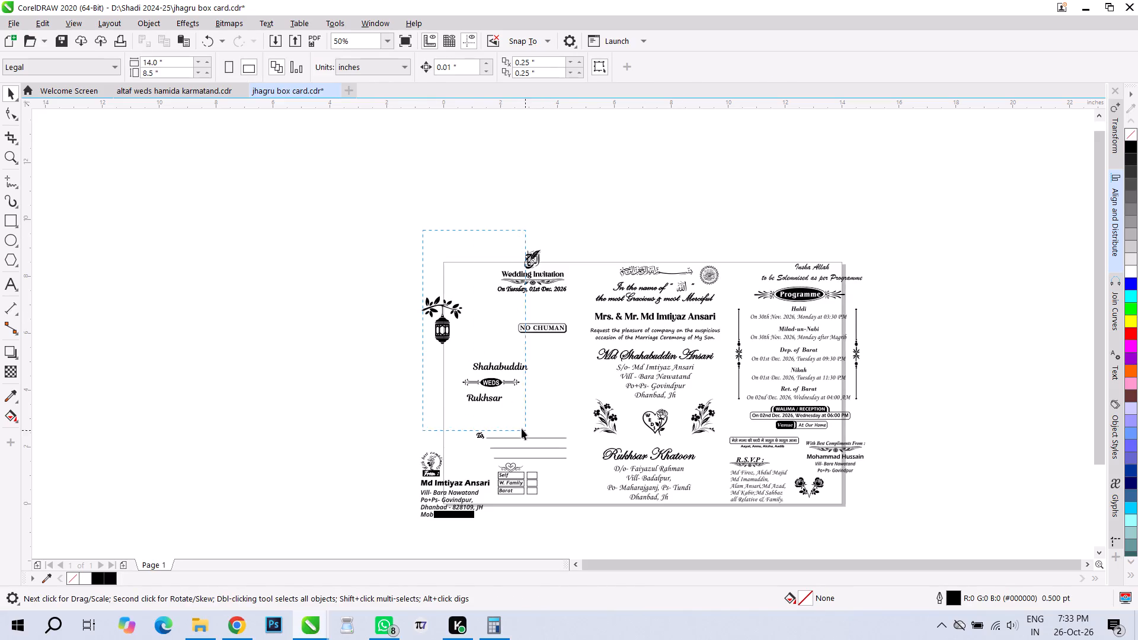
drag(379, 231, 587, 543)
drag(519, 479, 461, 471)
drag(574, 226, 924, 524)
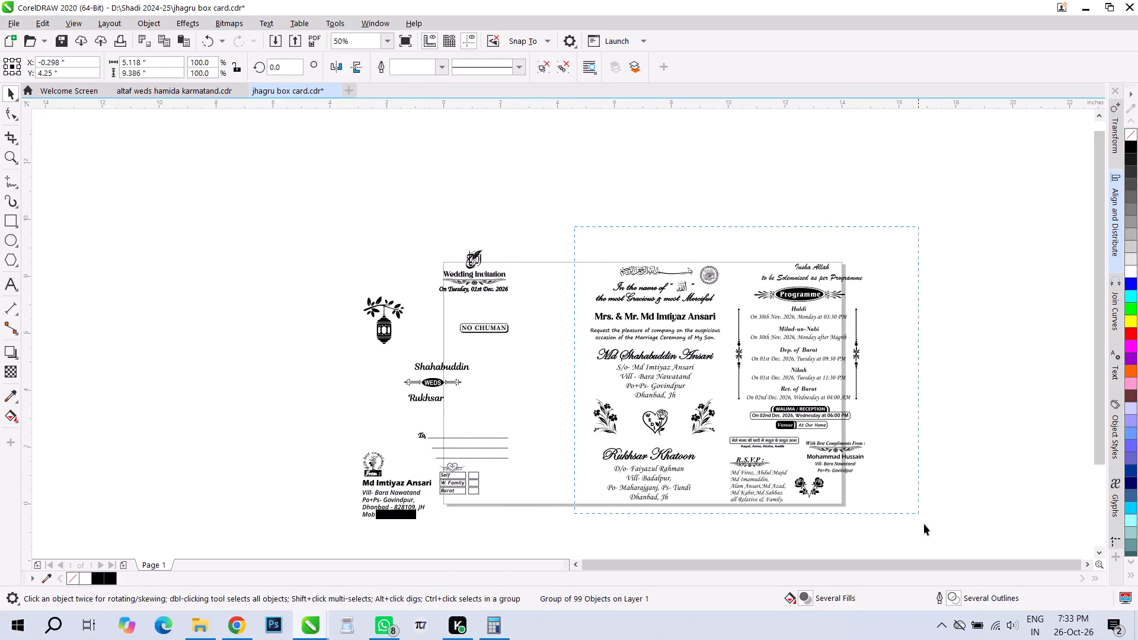
drag(924, 524, 928, 531)
drag(811, 483, 783, 482)
click(920, 377)
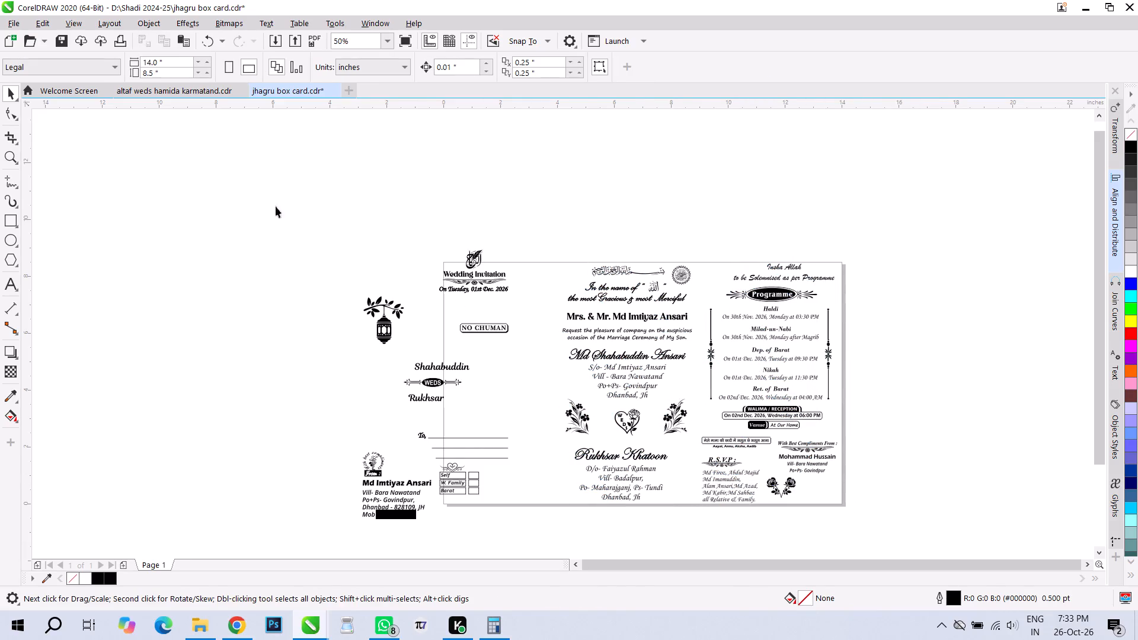
Start saving a copy of the card under the file name Sahabuddin weds Rukhsar.
click(16, 27)
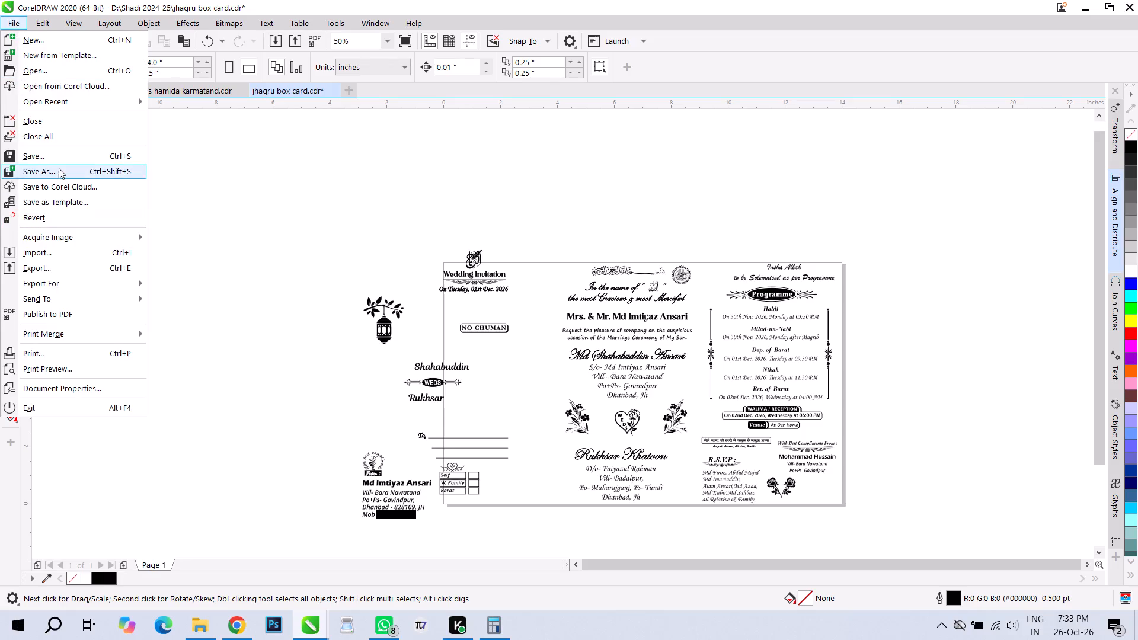
click(59, 168)
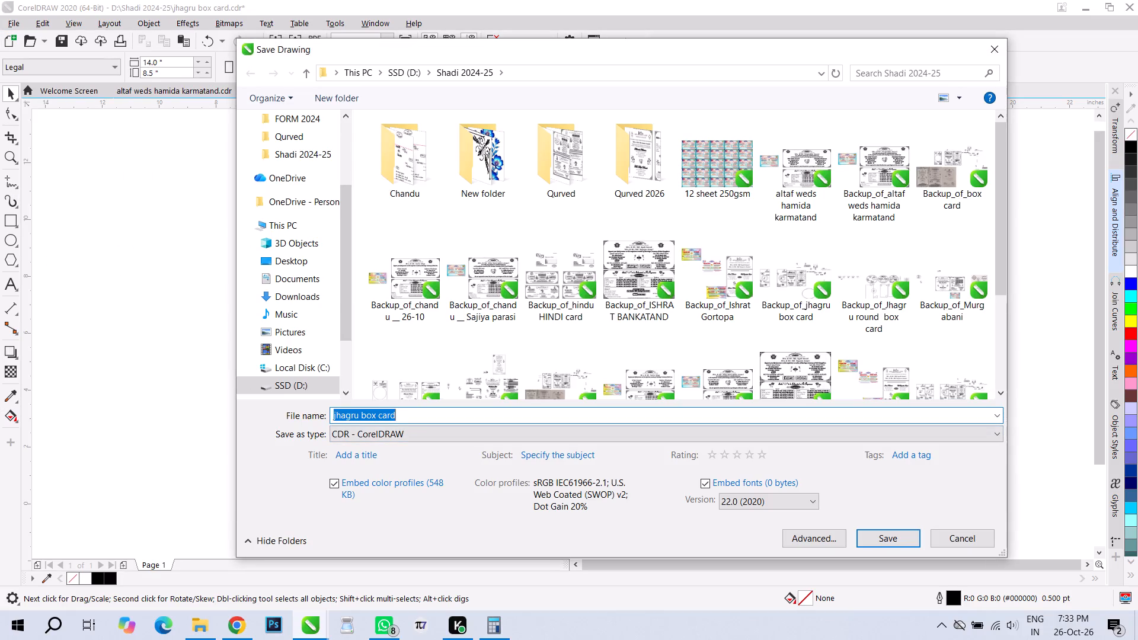
click(376, 416)
drag(405, 416, 271, 413)
text(saha)
text(buddin wes)
key(BackSpace)
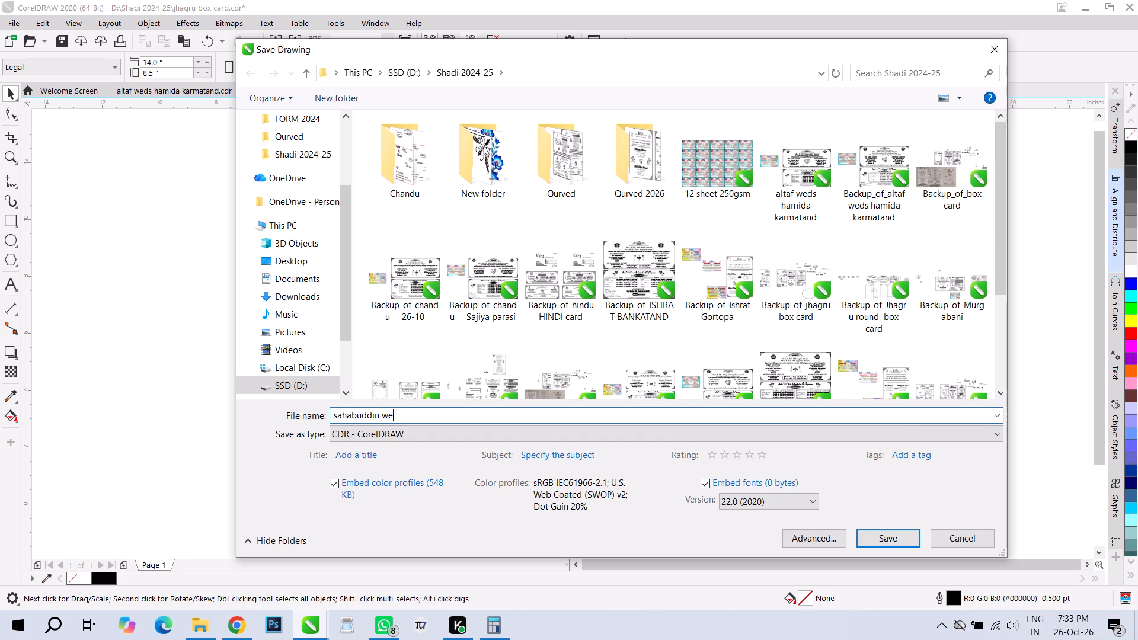
text(ds)
key(space)
text(Rukhsar)
click(335, 417)
key(shift+s)
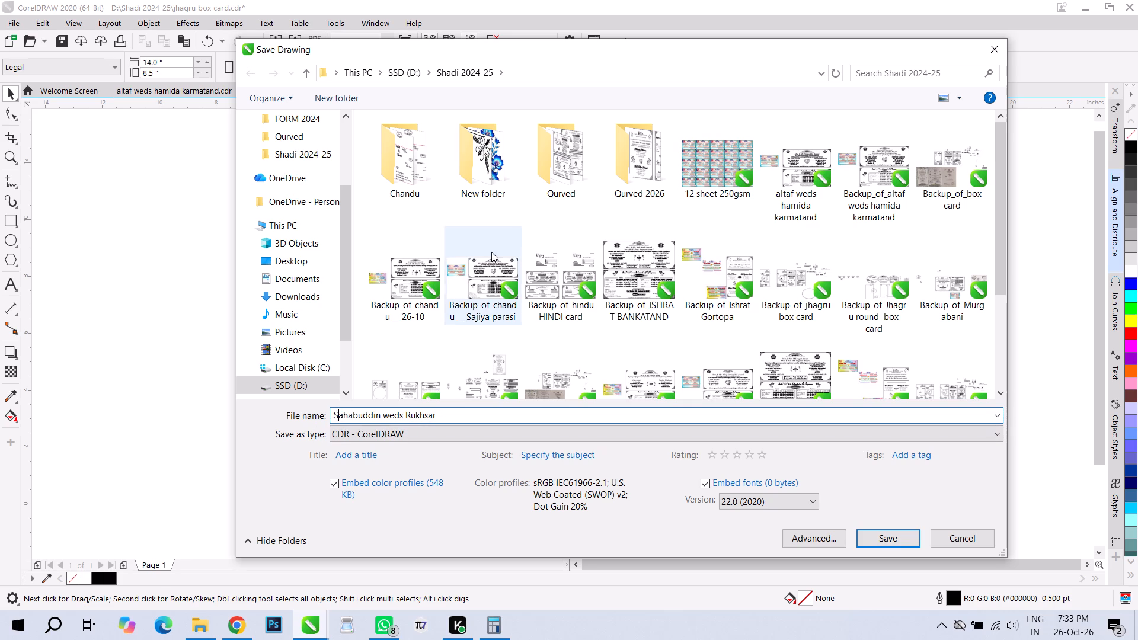
Save the copy in the Qurved 2026 folder as version 13.0, adding 10.5x5.6 to the end of the file name.
double_click(632, 179)
click(794, 504)
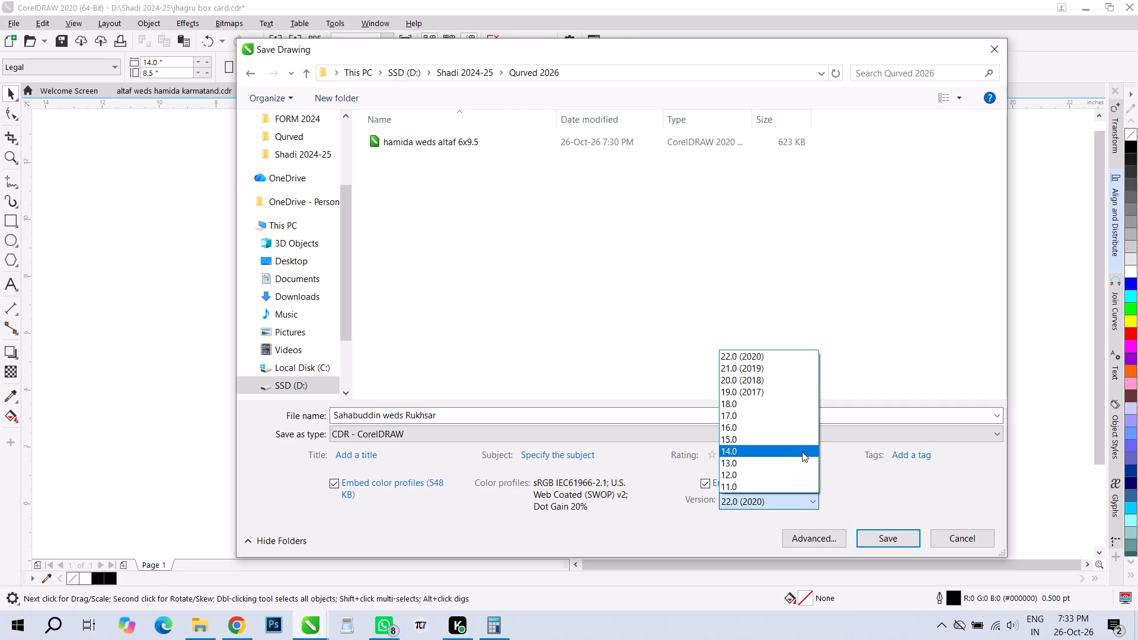
click(801, 462)
click(442, 417)
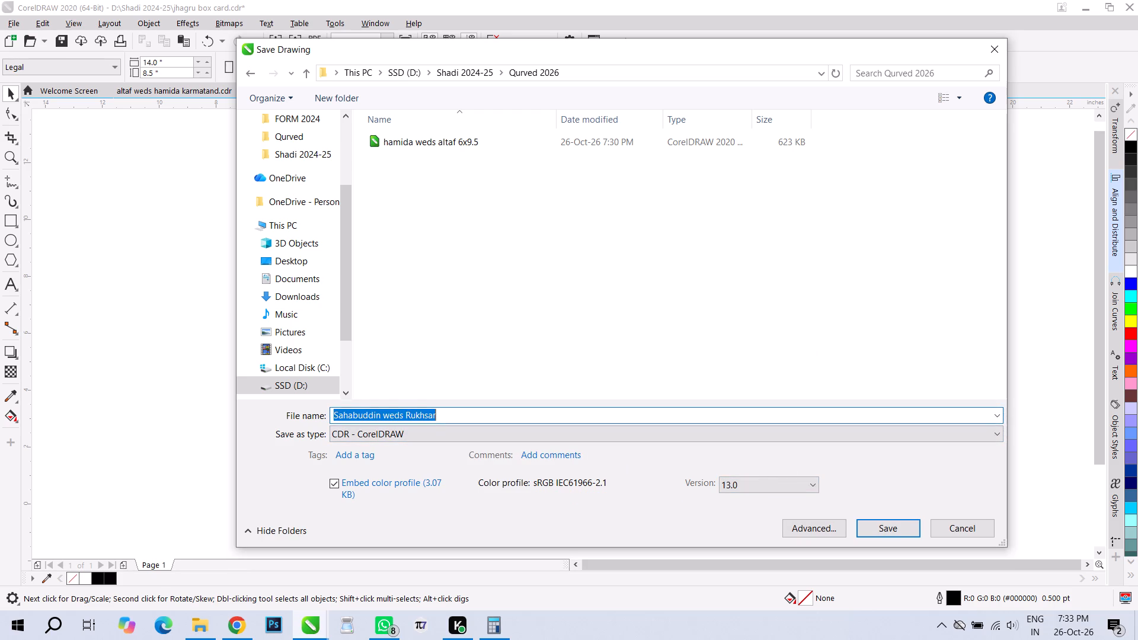
click(465, 415)
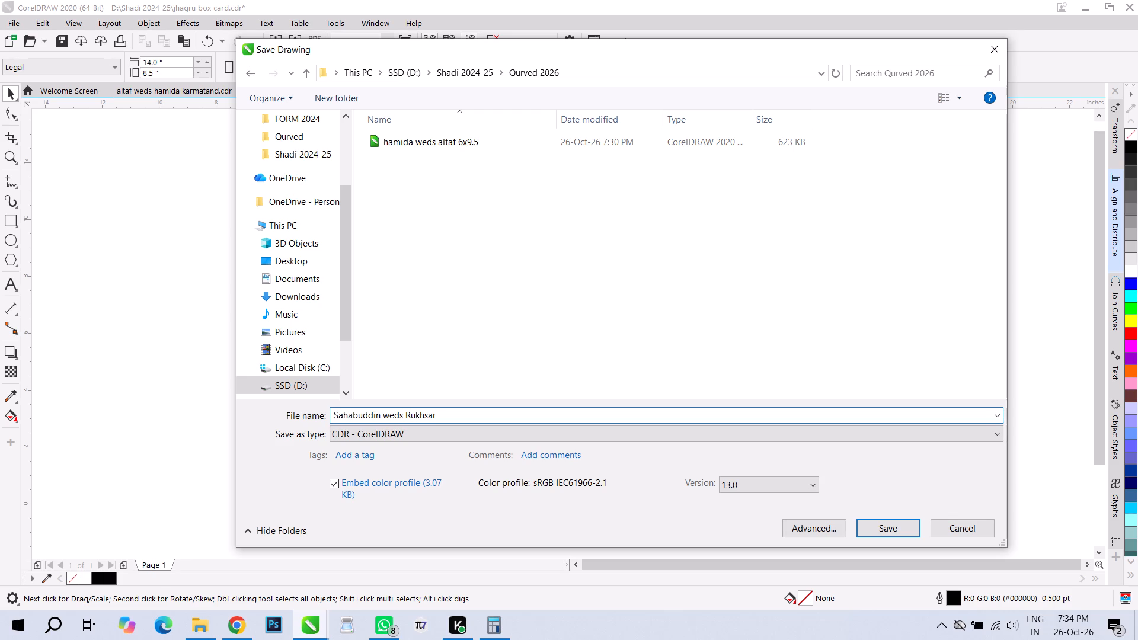
key(space)
text(10)
text(.5x)
text(5.6)
click(872, 530)
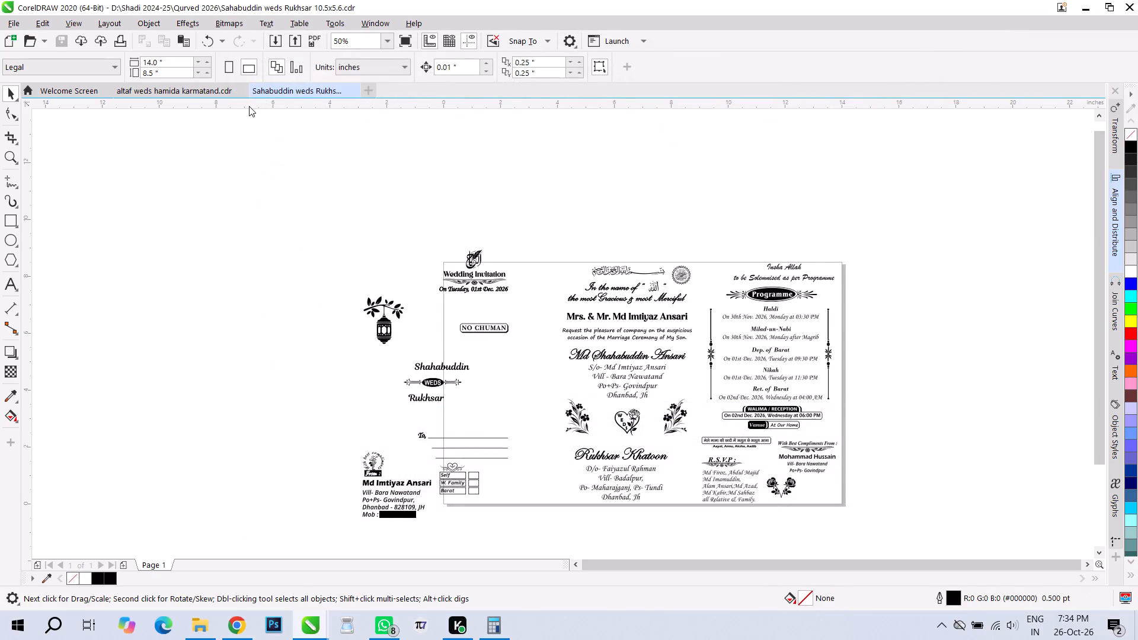
Close the saved copy and open the recent Jhagru round box card drawing.
click(352, 89)
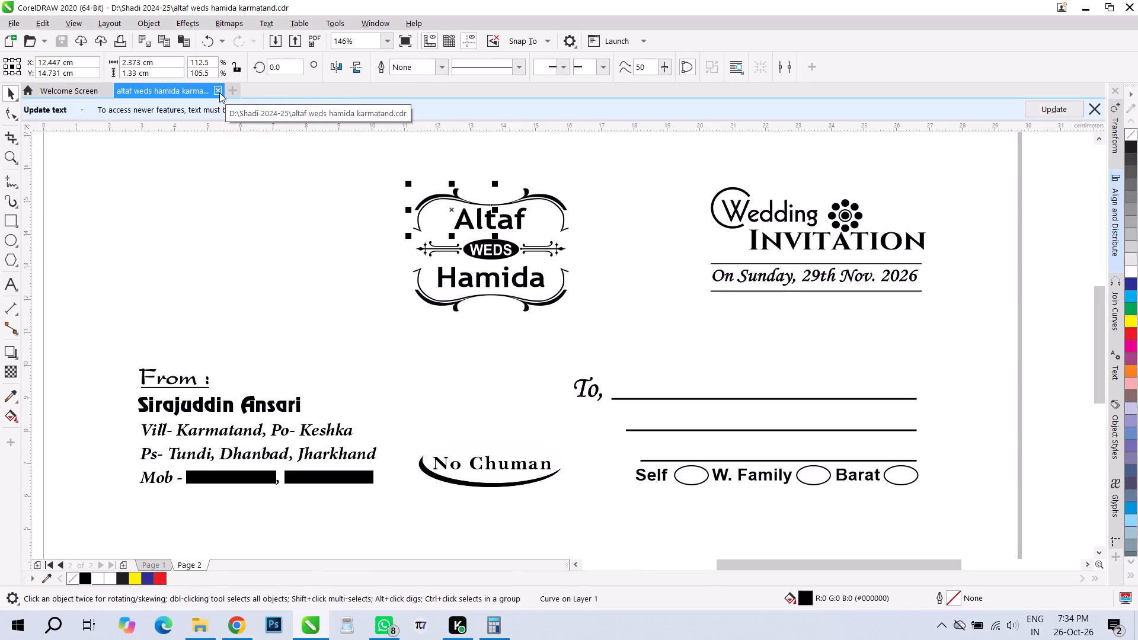
drag(219, 92, 235, 143)
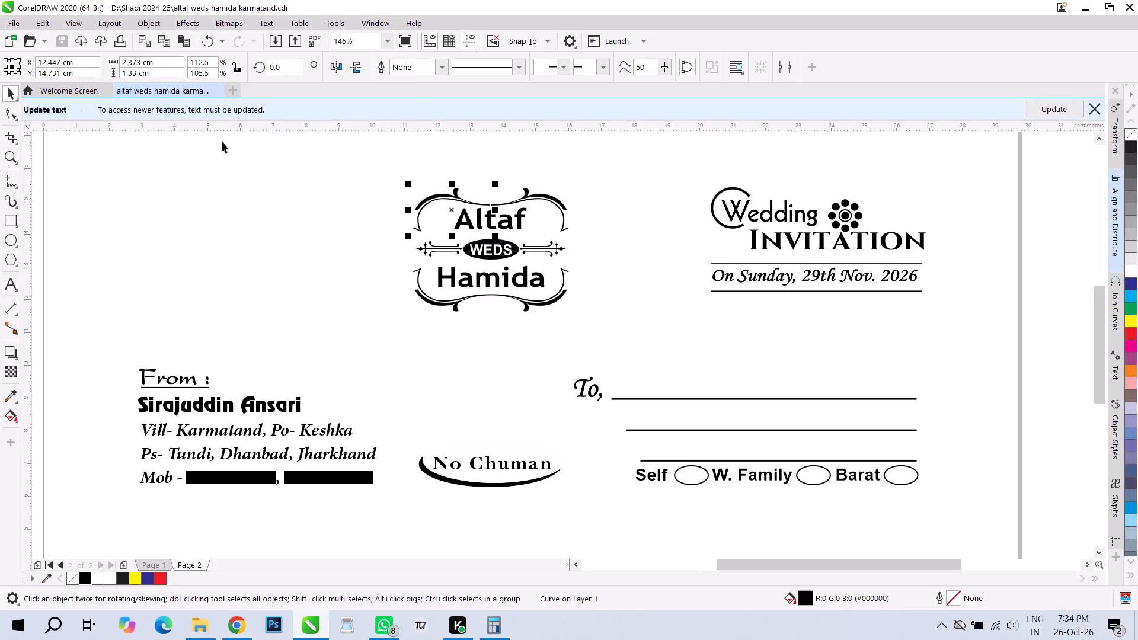
click(86, 93)
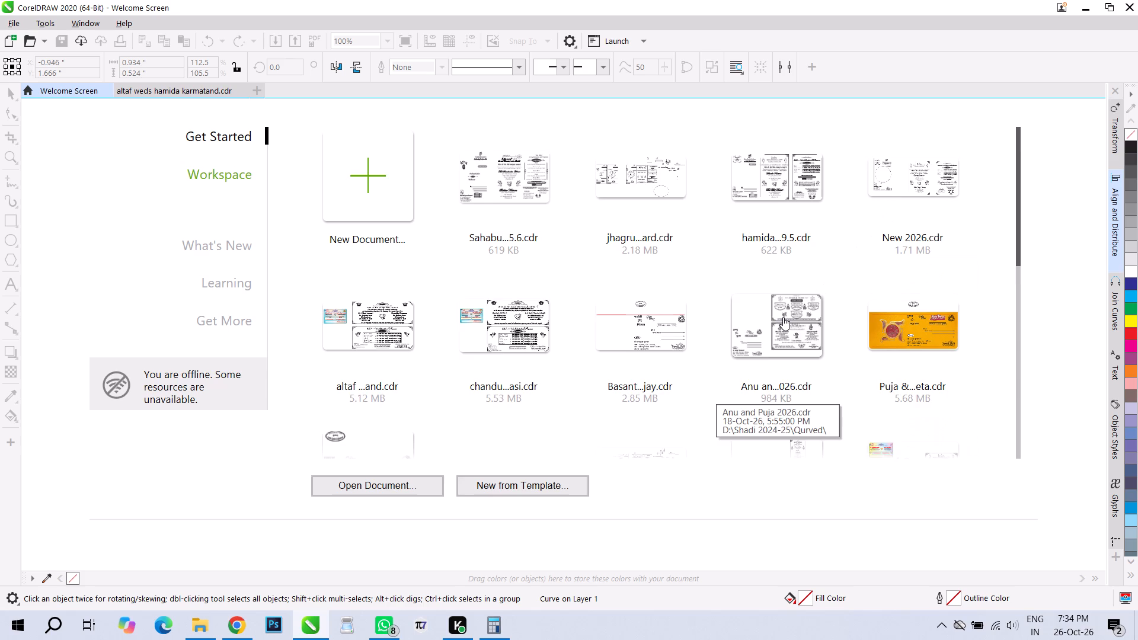
scroll(783, 317, down, 1)
scroll(717, 354, down, 1)
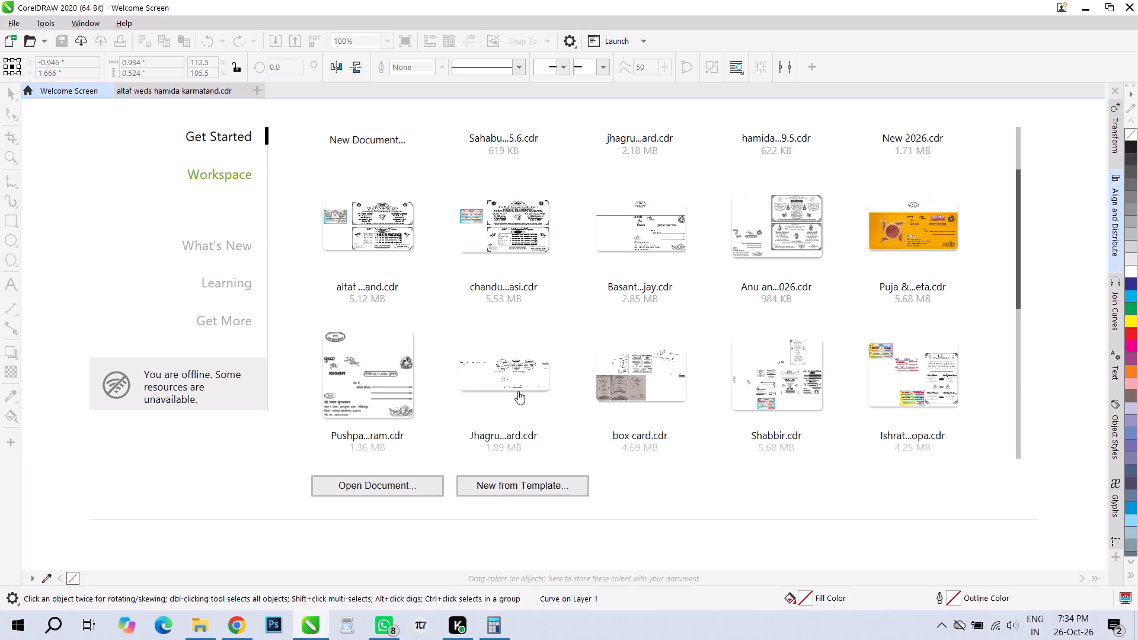
click(505, 377)
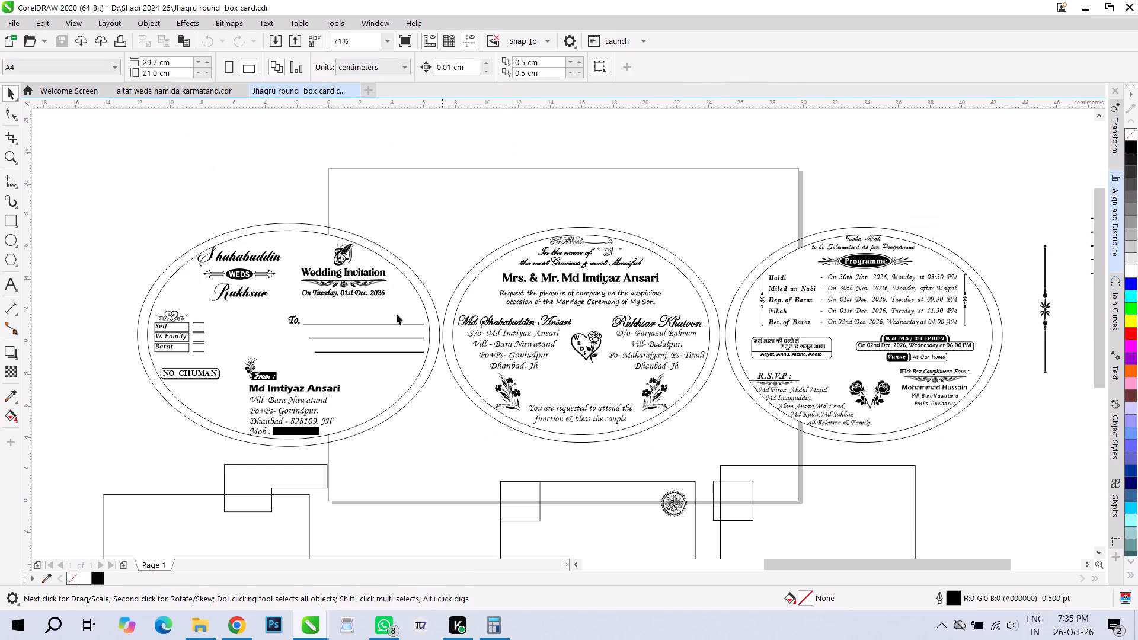
Delete the spare outlines, monogram, divider, programme text and couple-name variants lying around the three oval cards.
scroll(213, 241, down, 1)
scroll(321, 278, up, 1)
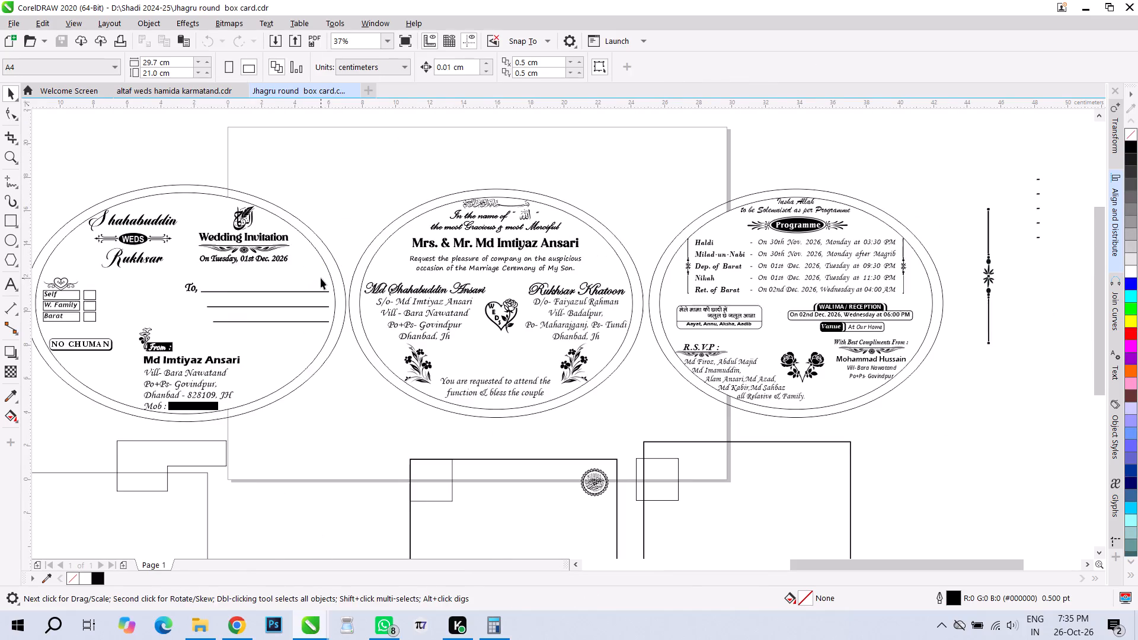
scroll(321, 278, down, 1)
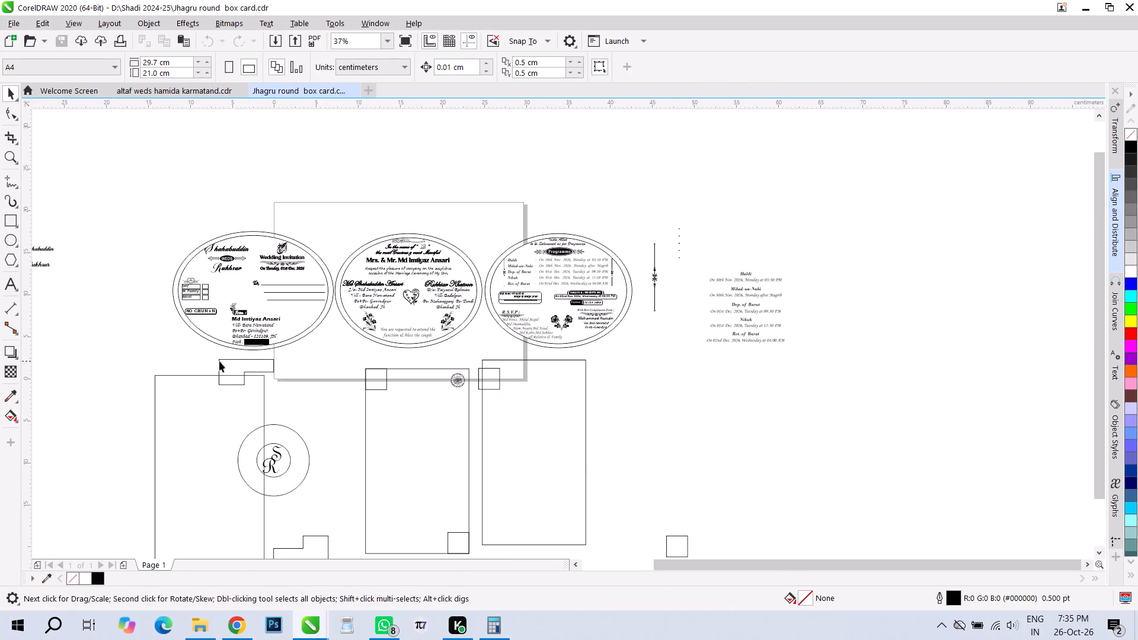
drag(138, 350, 827, 539)
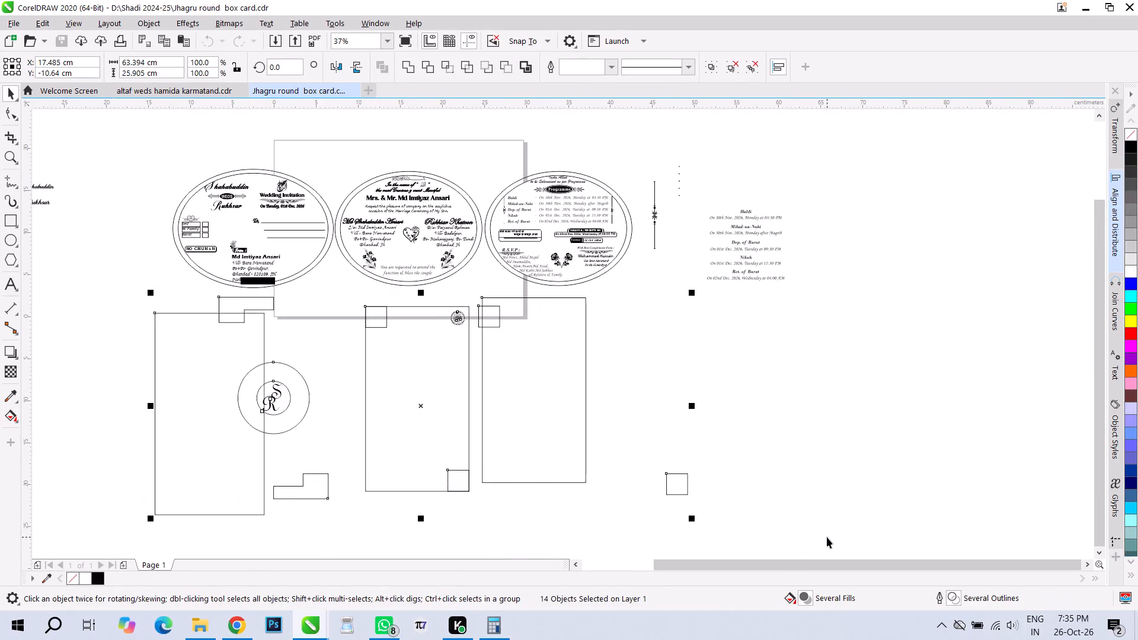
key(Delete)
drag(826, 418, 649, 139)
key(Delete)
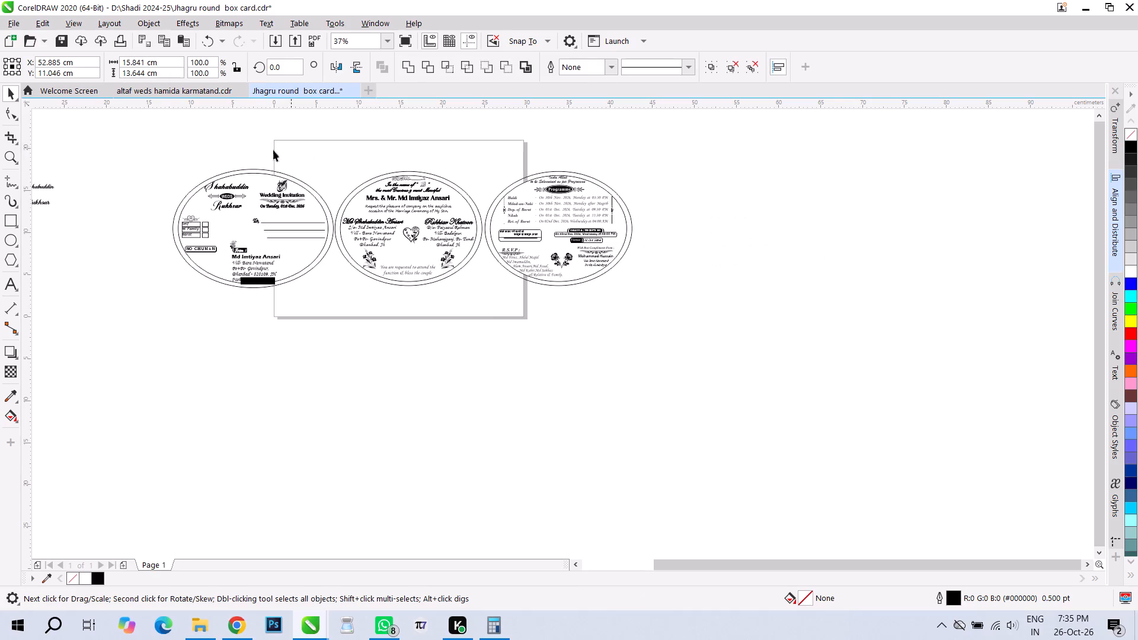
drag(168, 120, 16, 295)
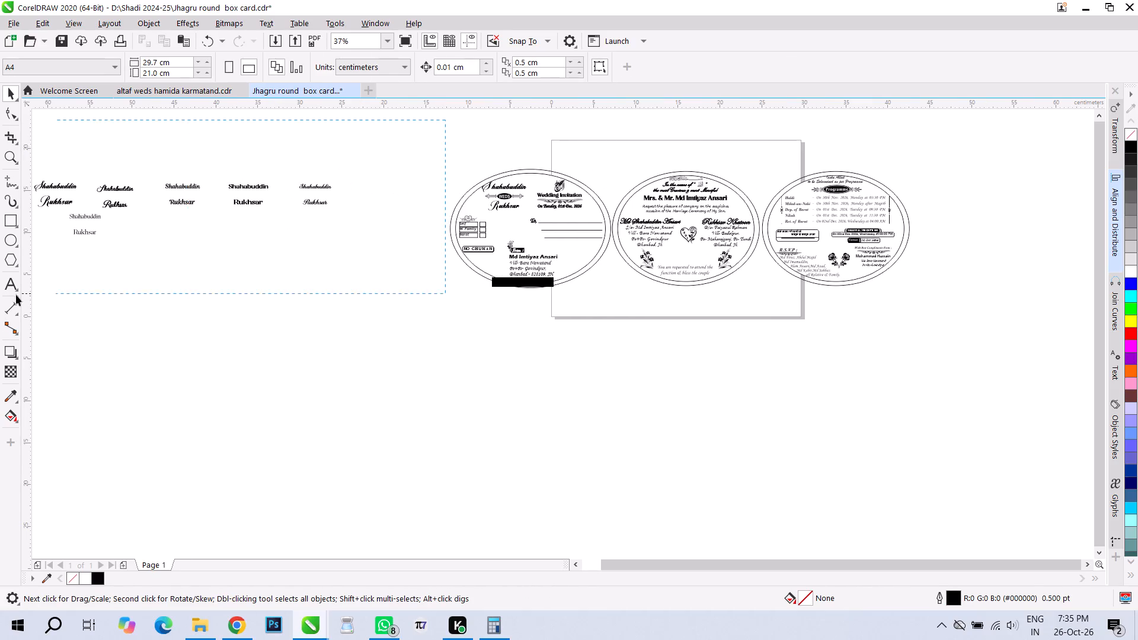
drag(16, 295, 127, 298)
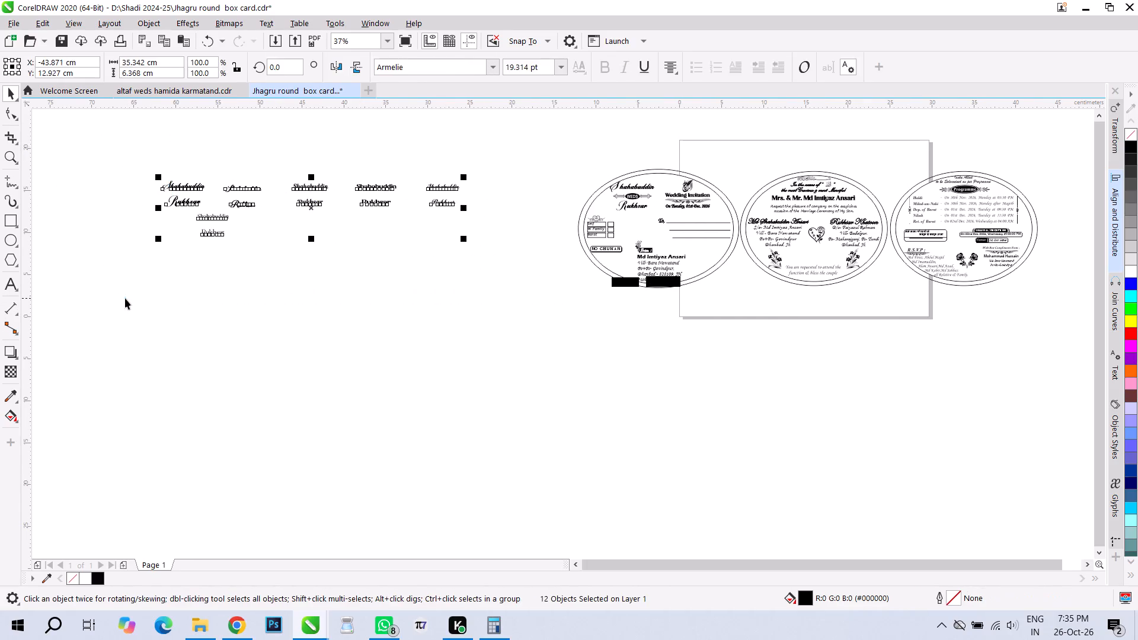
key(Delete)
Delete the inner and outer ellipses around the envelope, invitation and programme cards.
scroll(1024, 195, up, 1)
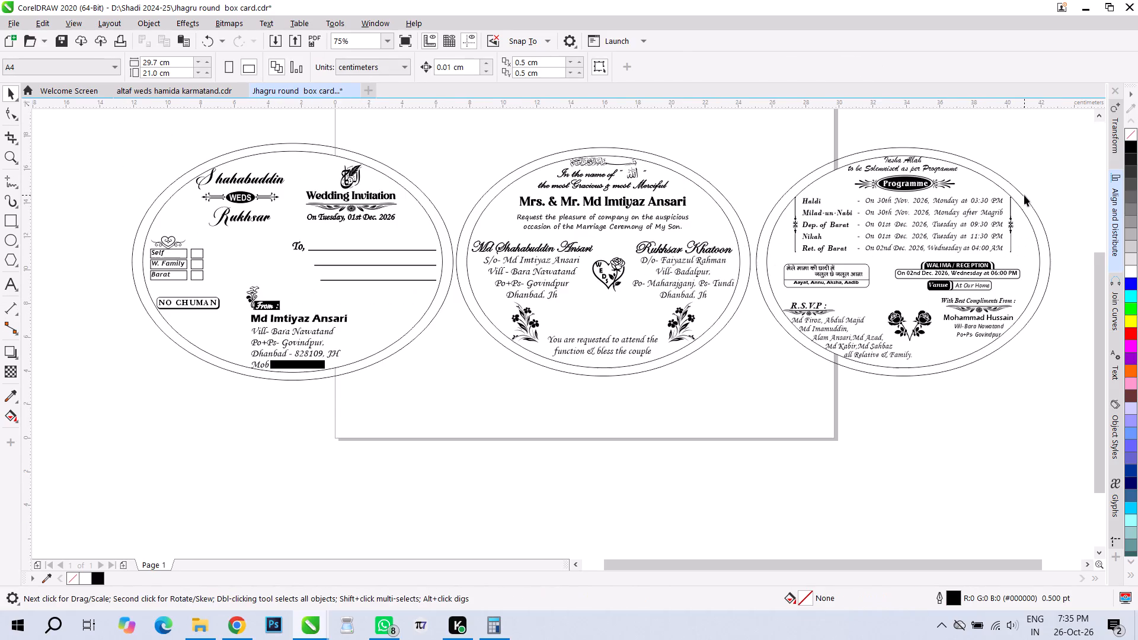
click(398, 183)
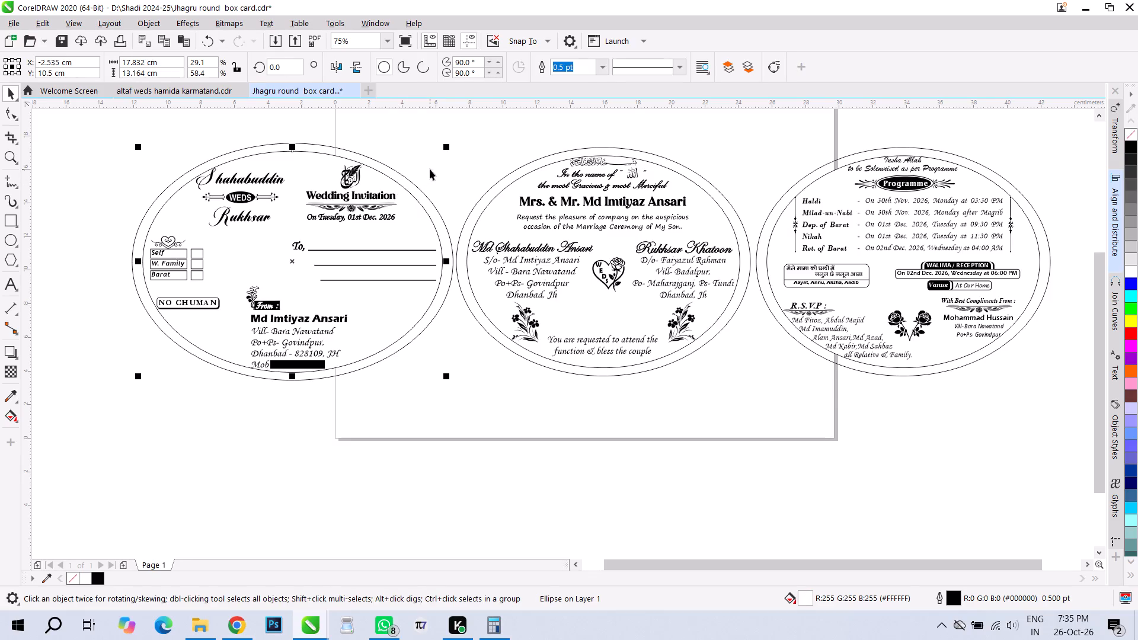
key(Delete)
click(409, 181)
key(Delete)
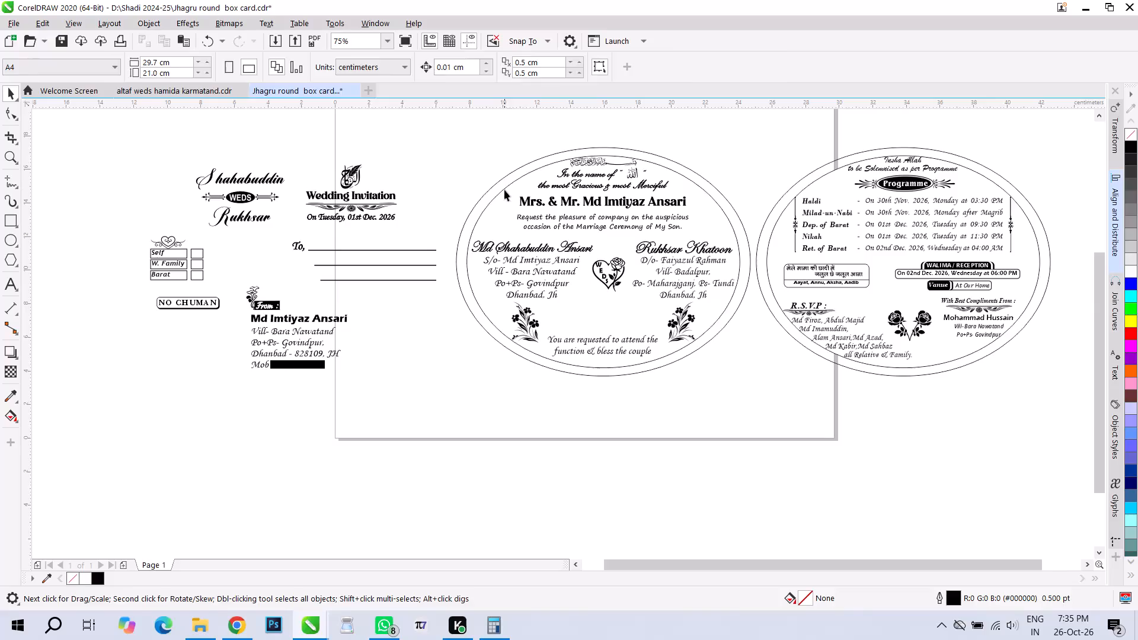
click(506, 190)
key(Delete)
click(509, 175)
key(Delete)
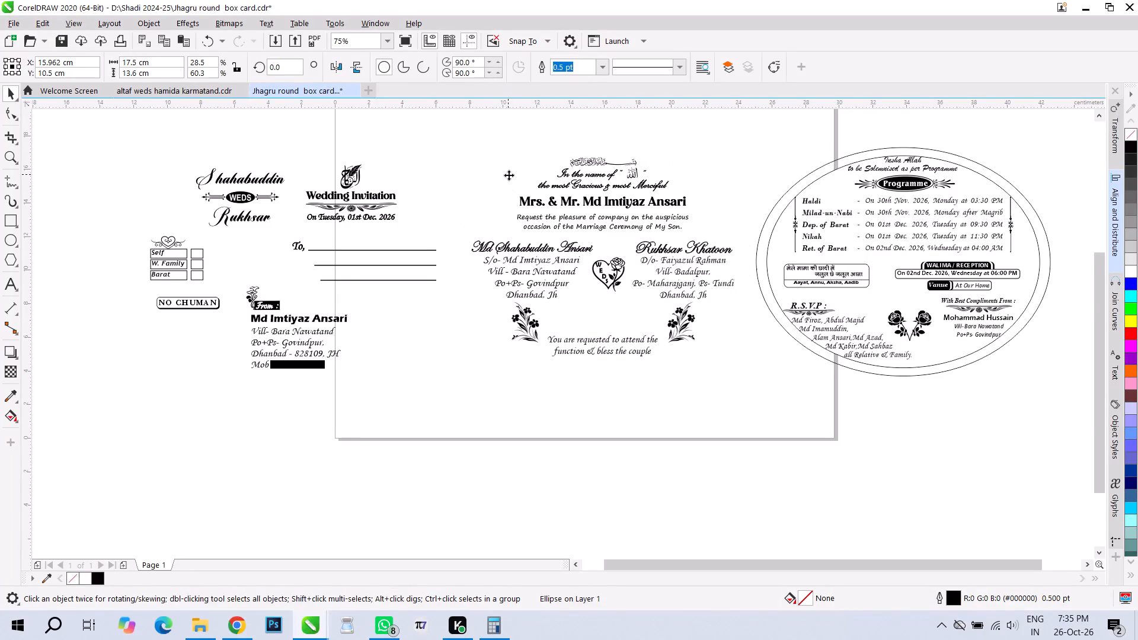
click(787, 206)
key(Delete)
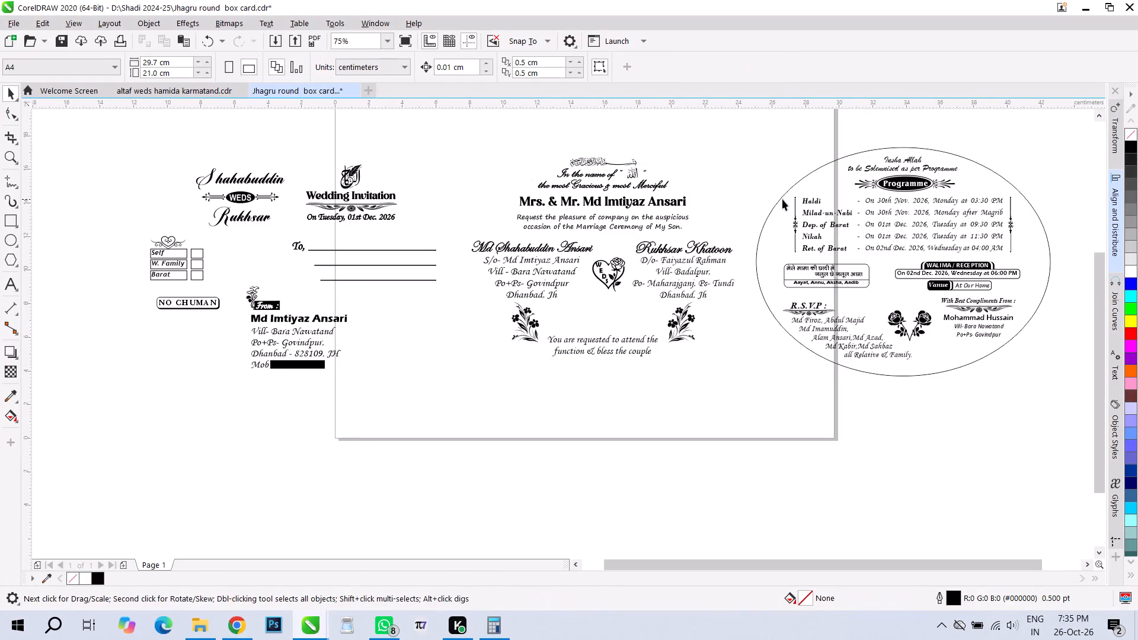
click(782, 198)
key(Delete)
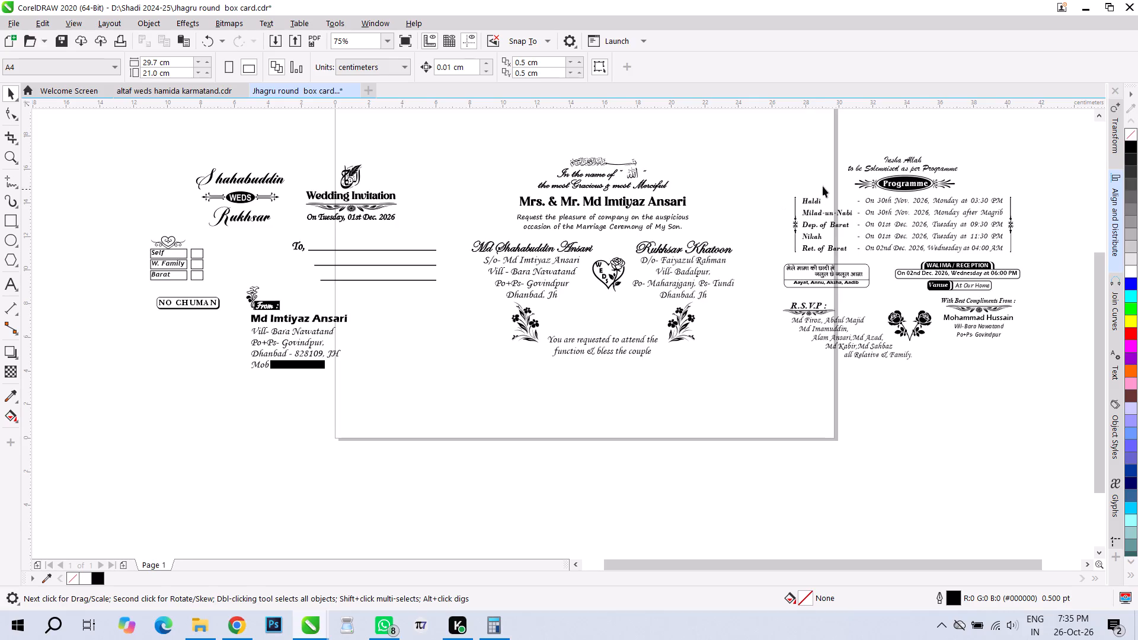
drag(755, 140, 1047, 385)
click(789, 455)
Move the invitation's closing line "You are requested to attend the function & bless the couple" slightly up to about Y 5.95 cm.
drag(634, 339, 634, 331)
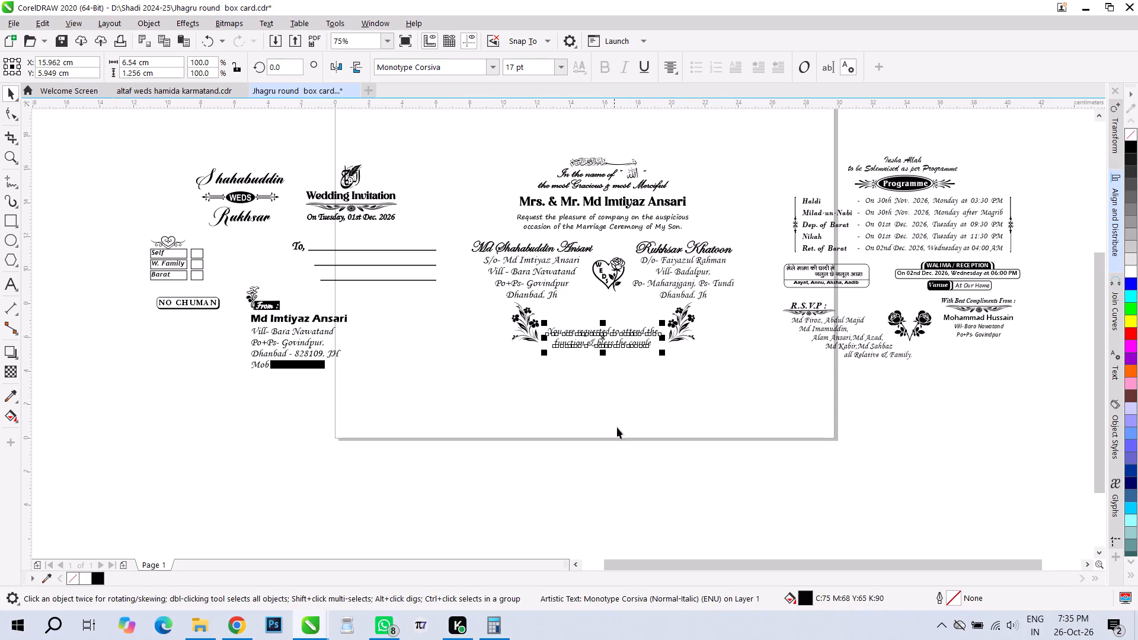
click(643, 505)
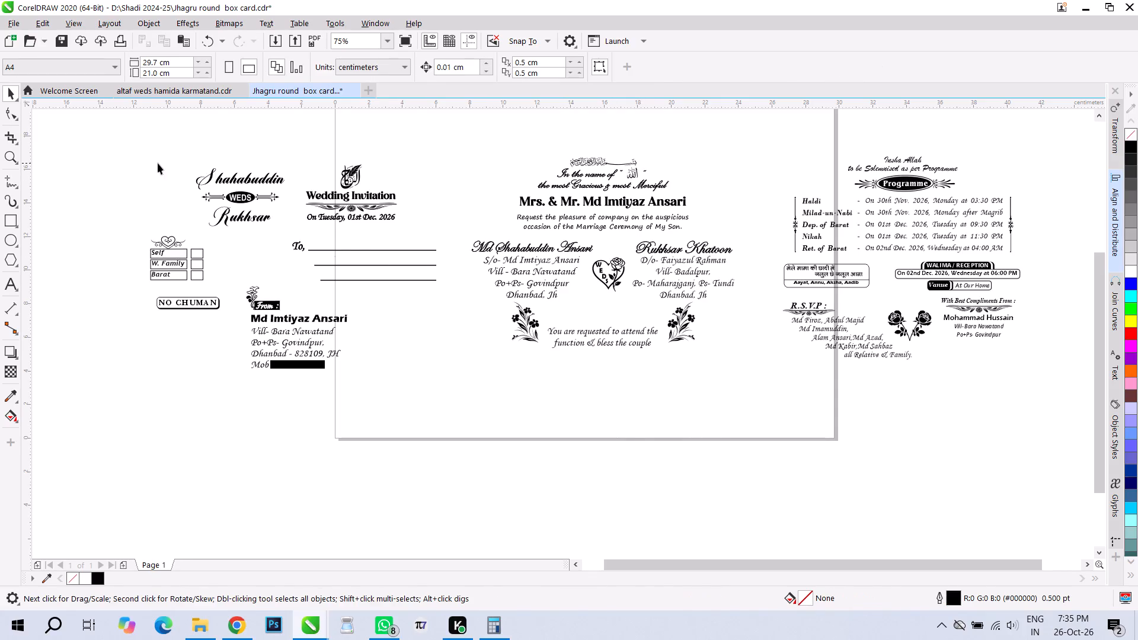
Ungroup everything in the drawing completely and convert all of its text to curves.
drag(102, 148, 460, 398)
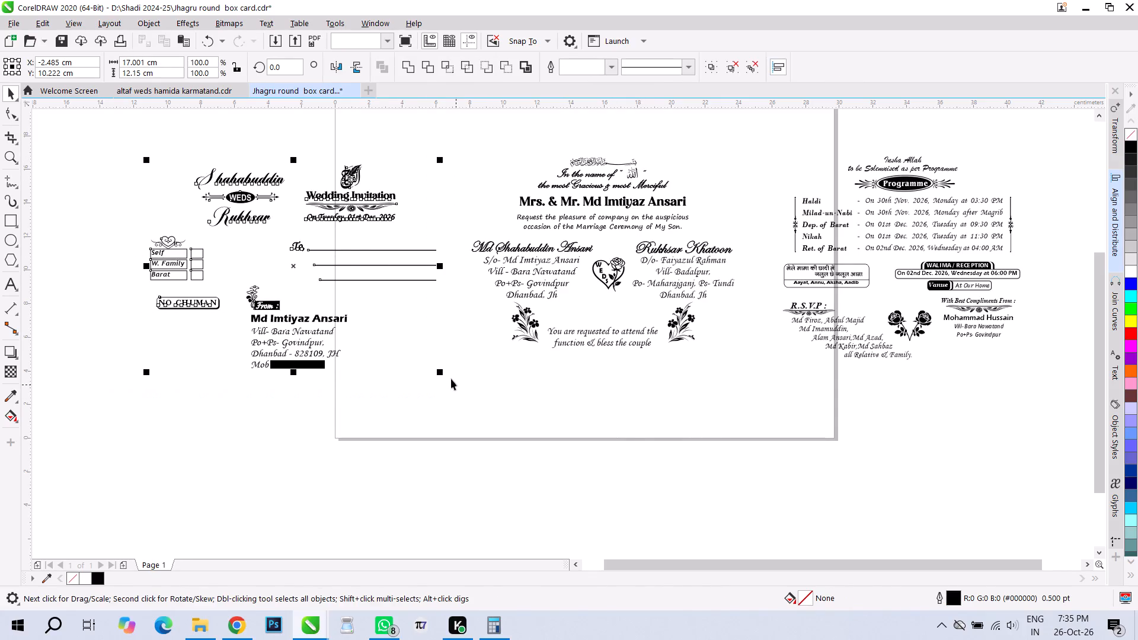
key(ctrl+a)
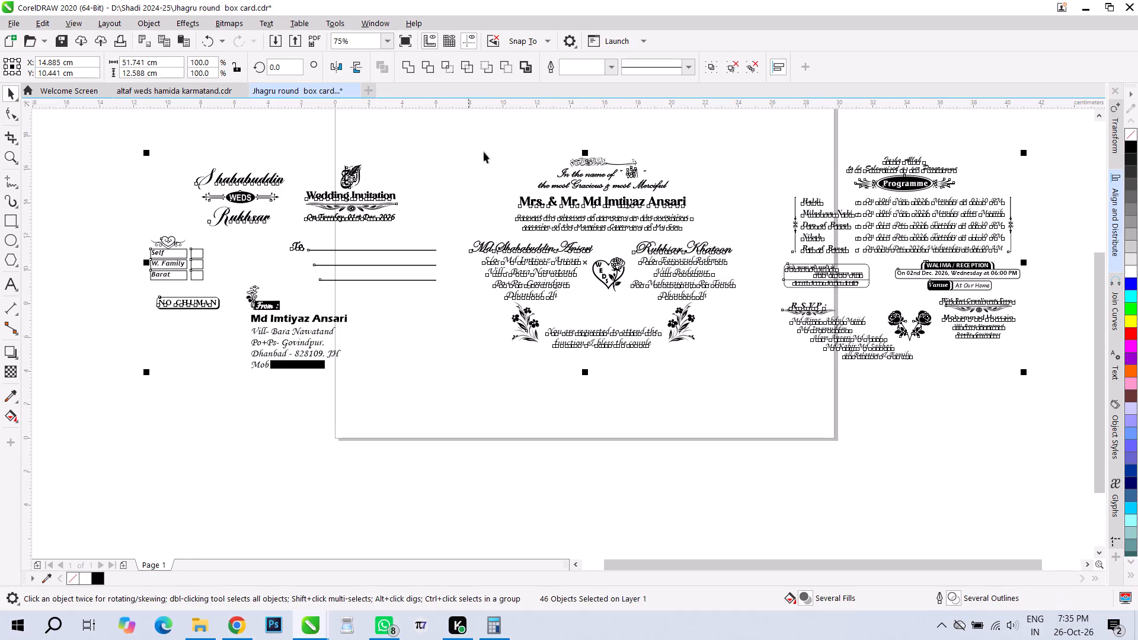
click(748, 71)
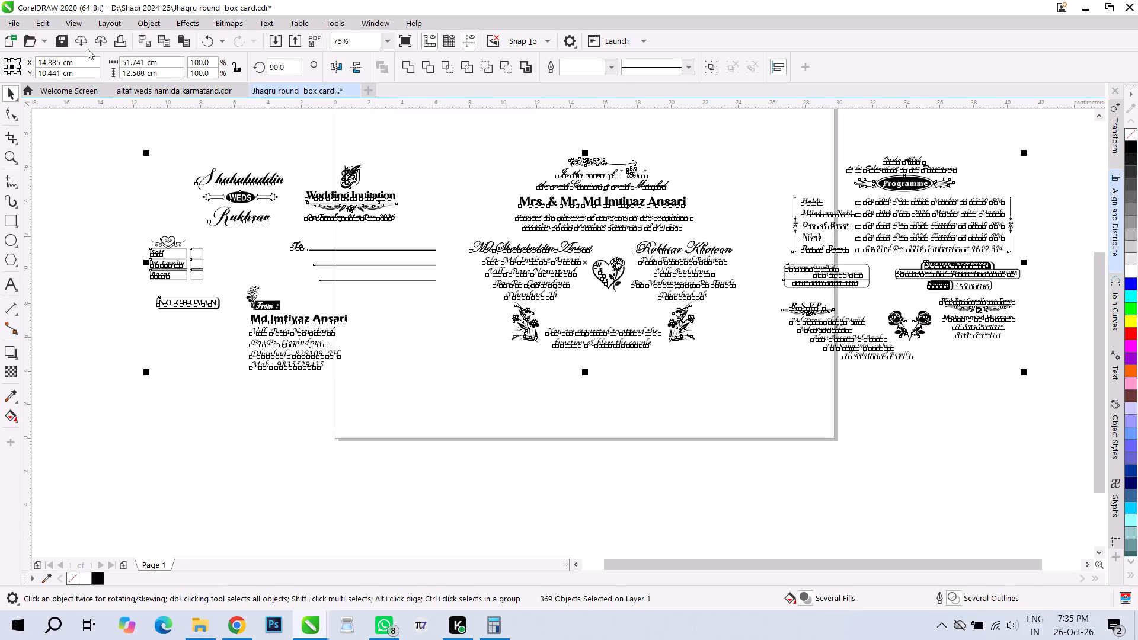
click(54, 23)
click(62, 233)
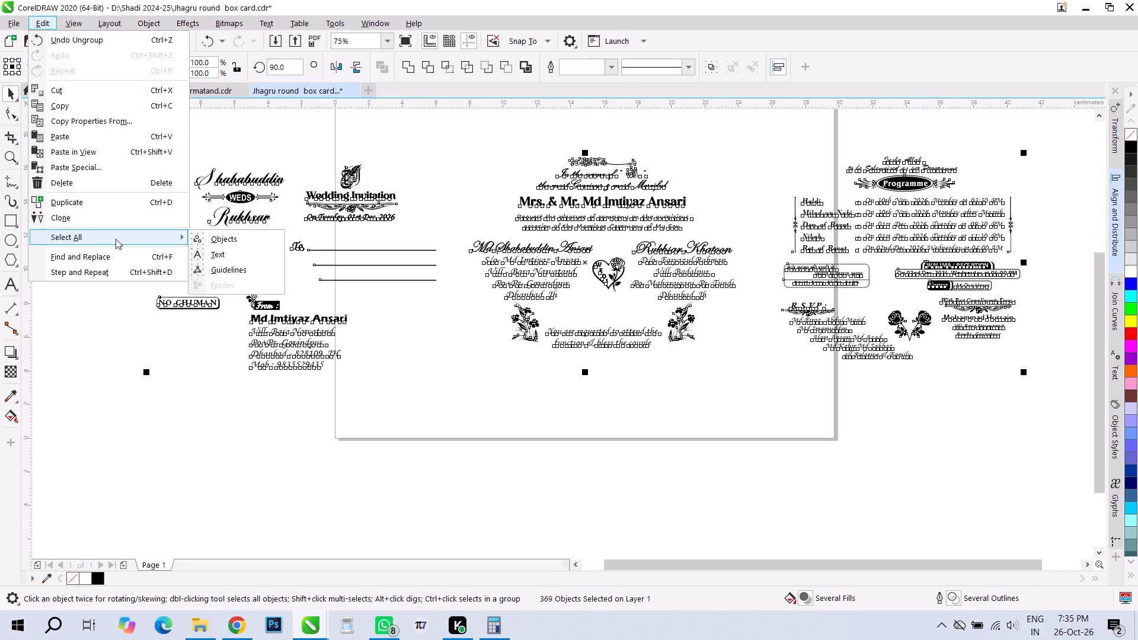
click(216, 252)
key(ctrl+q)
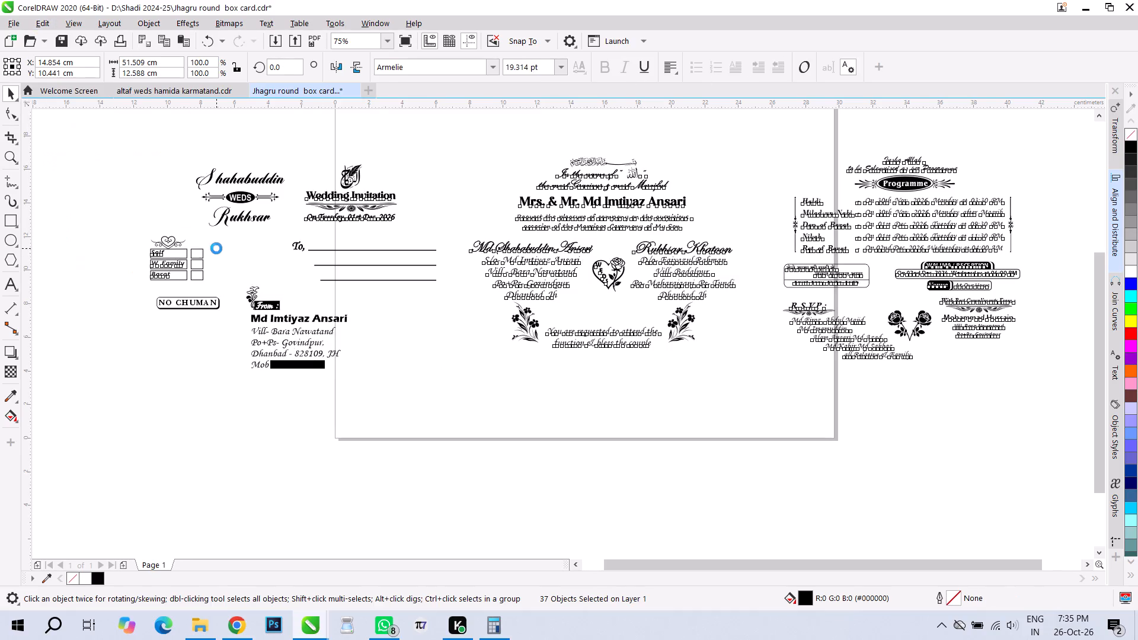
Group the envelope, invitation and programme cards separately, making one group per card.
drag(109, 141, 426, 391)
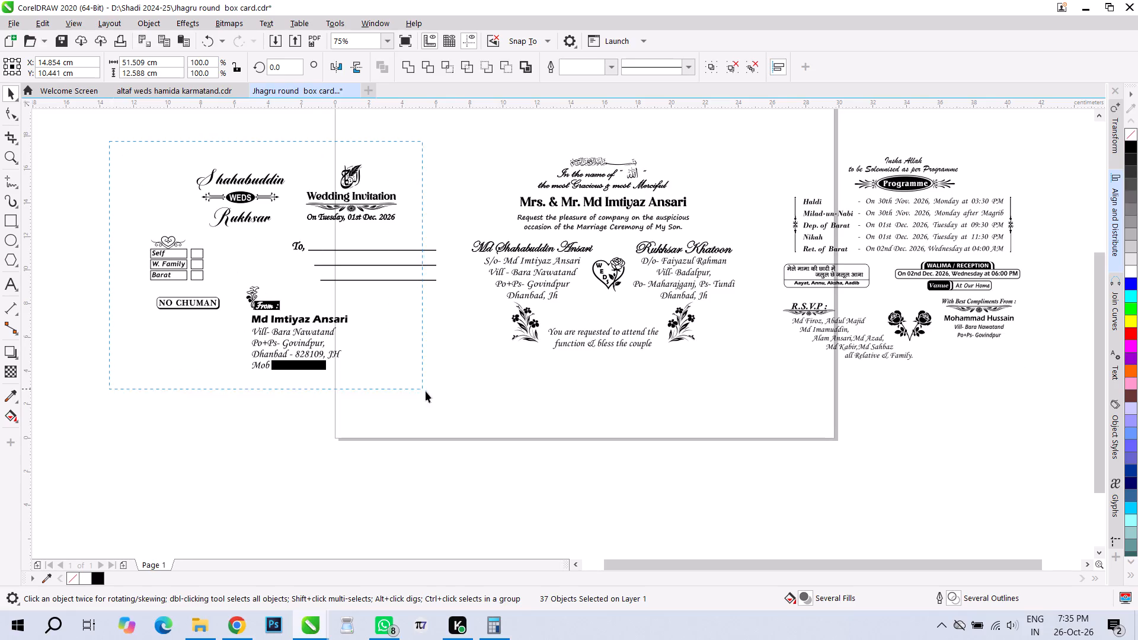
drag(426, 391, 462, 403)
key(ctrl+g)
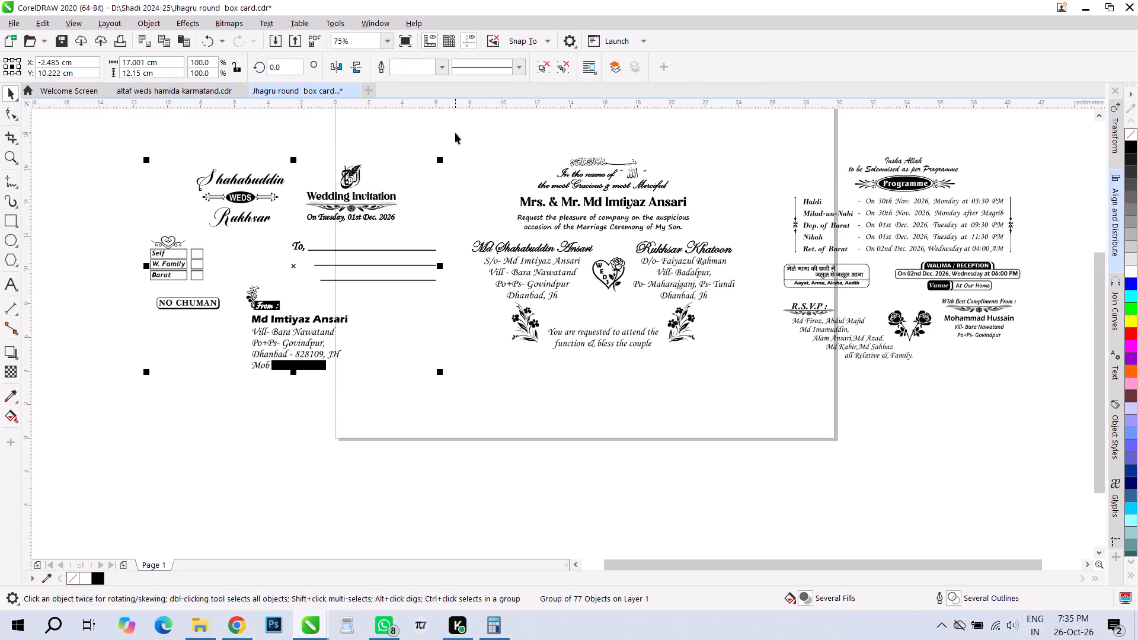
drag(456, 134, 750, 396)
key(ctrl+g)
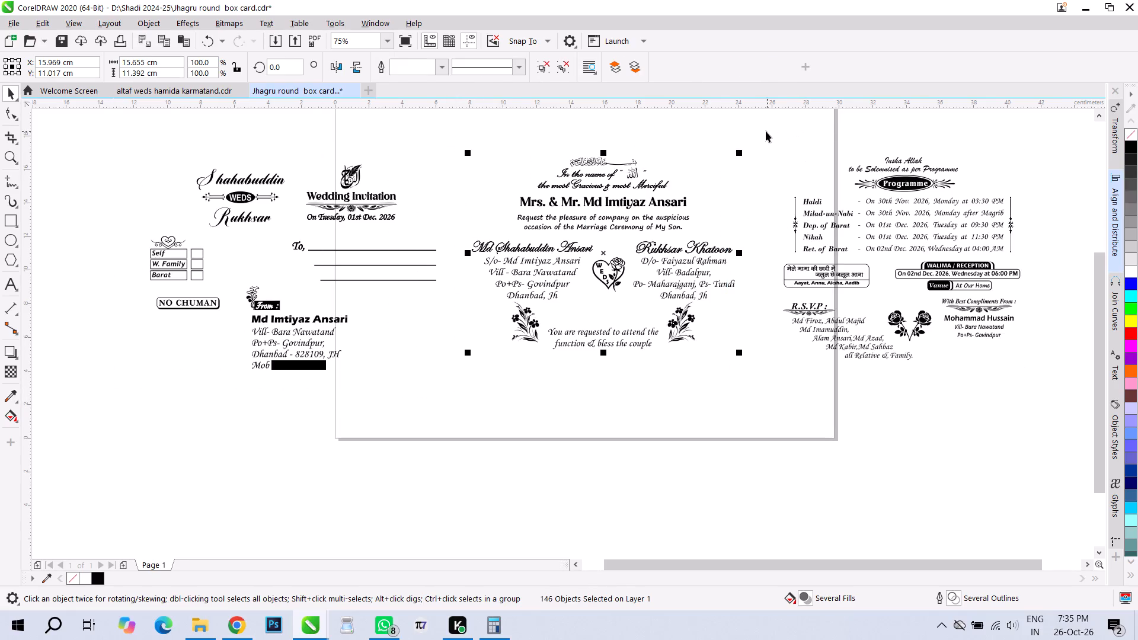
drag(760, 132, 1054, 388)
key(ctrl+g)
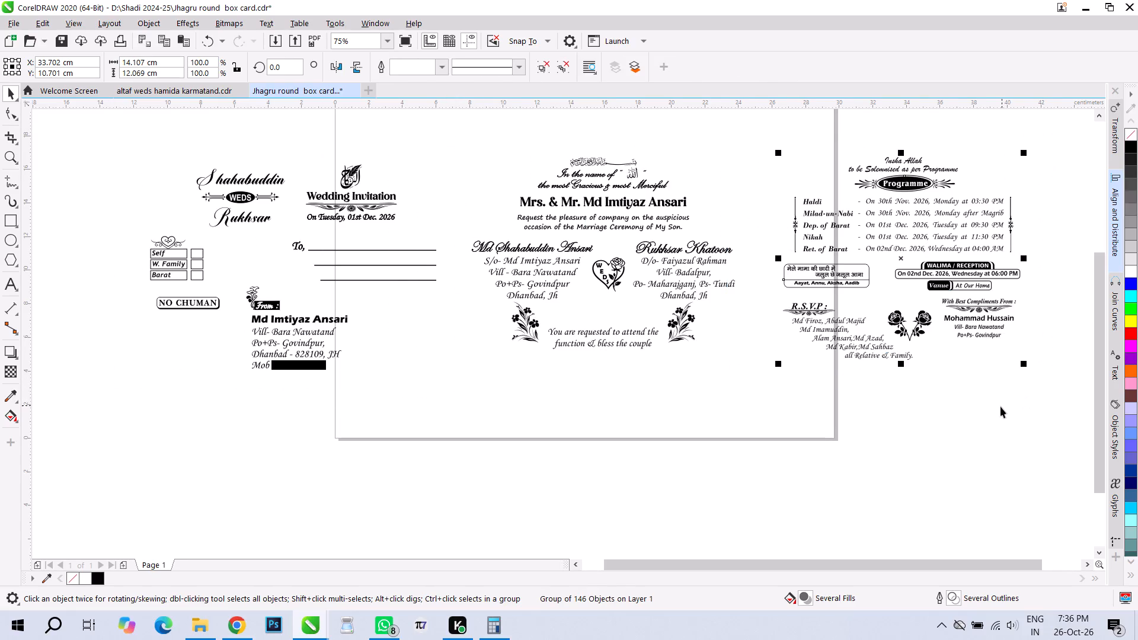
Set the page size to Legal in landscape orientation, 14.0 by 8.5 inches.
click(111, 168)
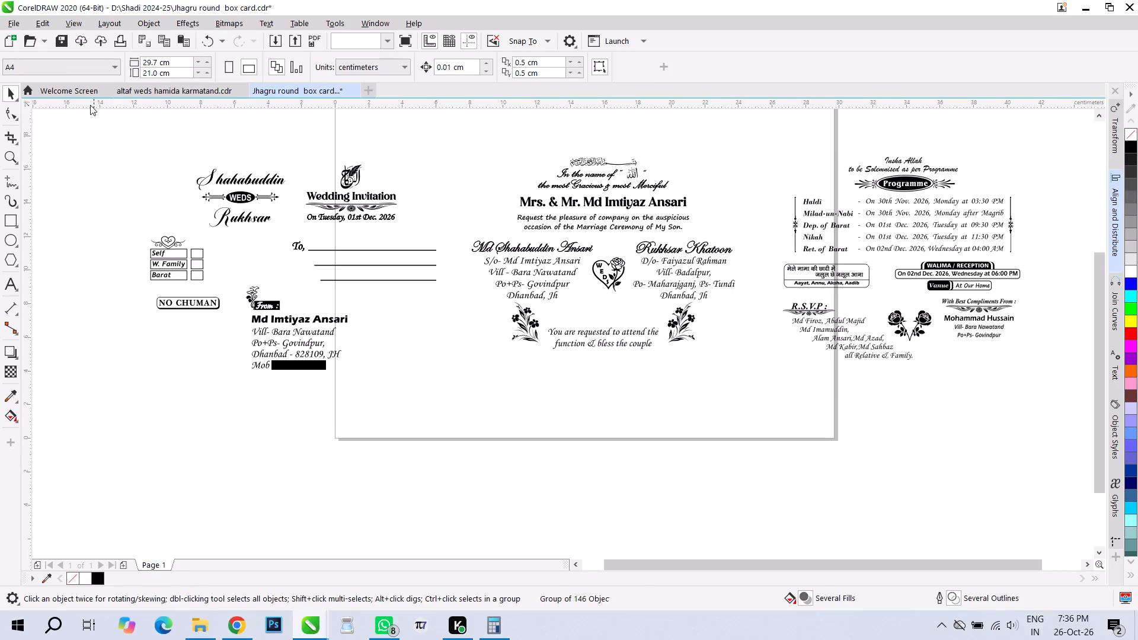
click(91, 70)
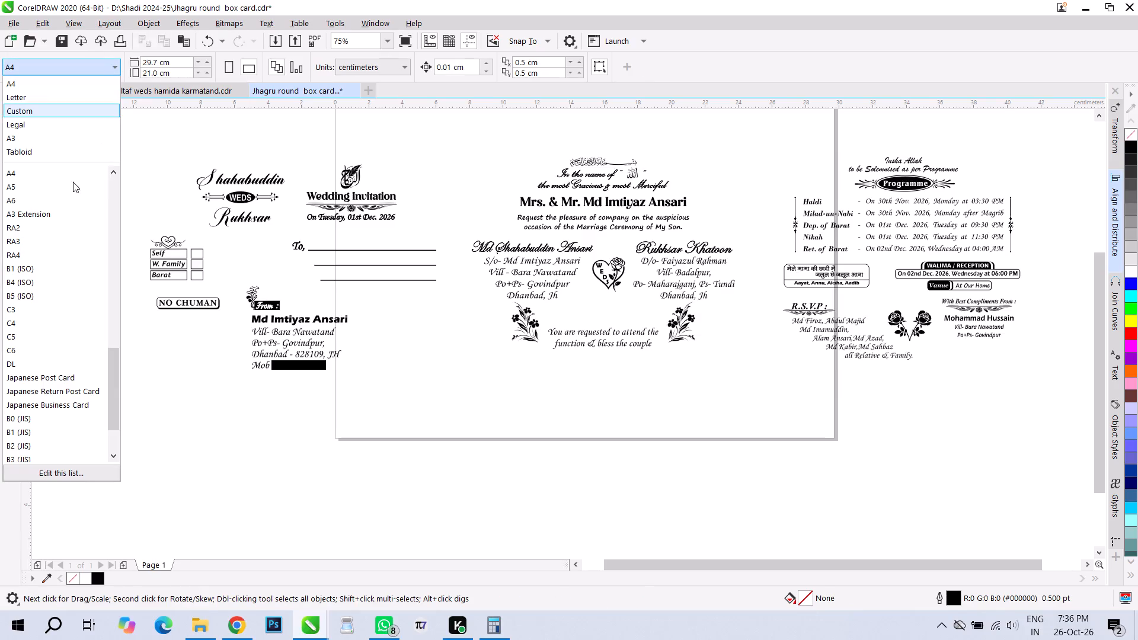
click(60, 124)
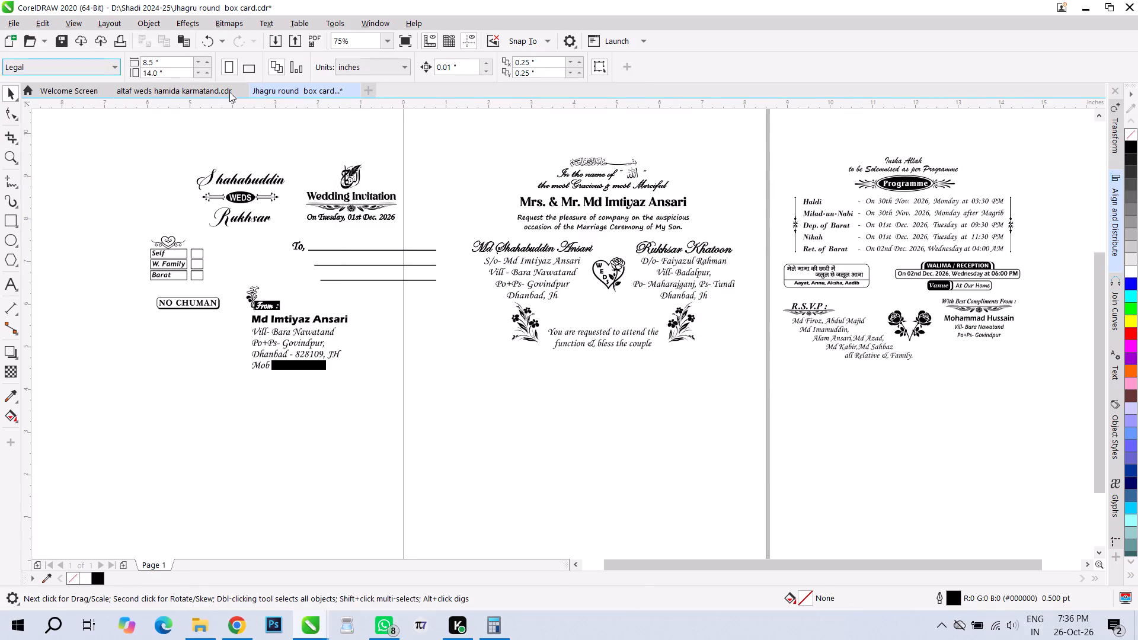
click(248, 68)
Move the programme group inside the page's lower-right corner, to about X 11.10, Y 2.64 in.
scroll(244, 400, down, 1)
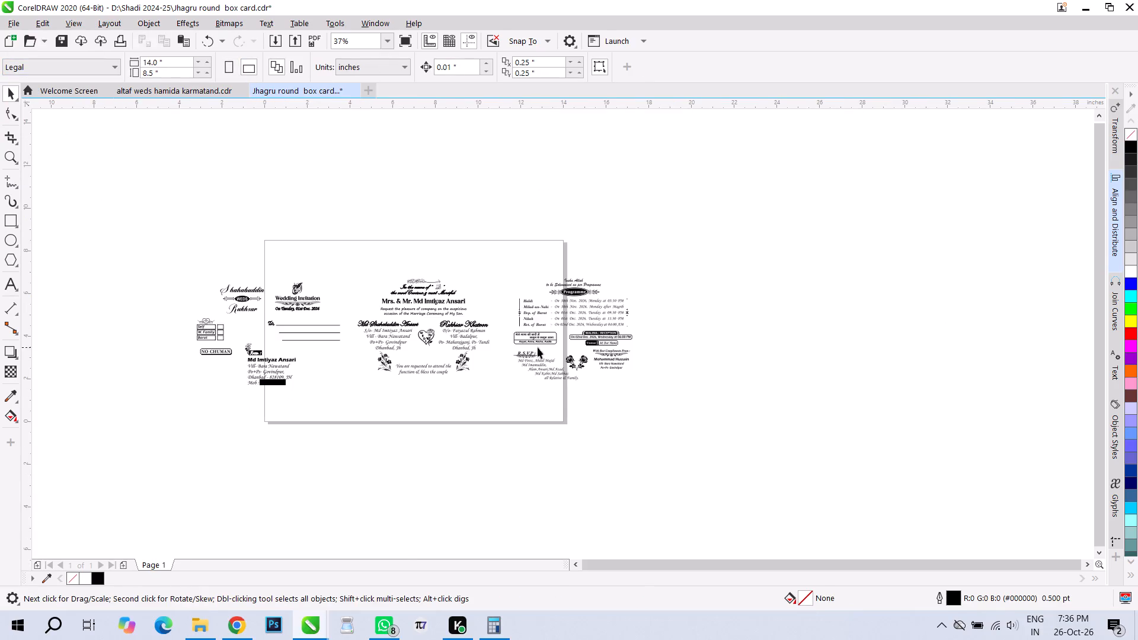
drag(681, 408, 501, 245)
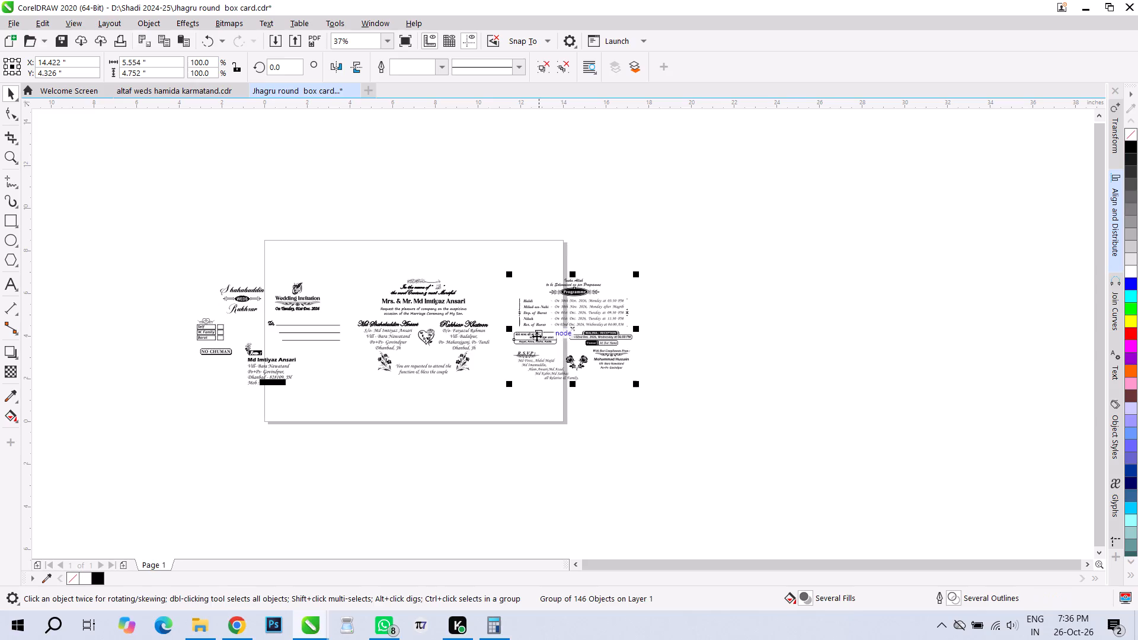
shift+scroll(367, 338, up, 2)
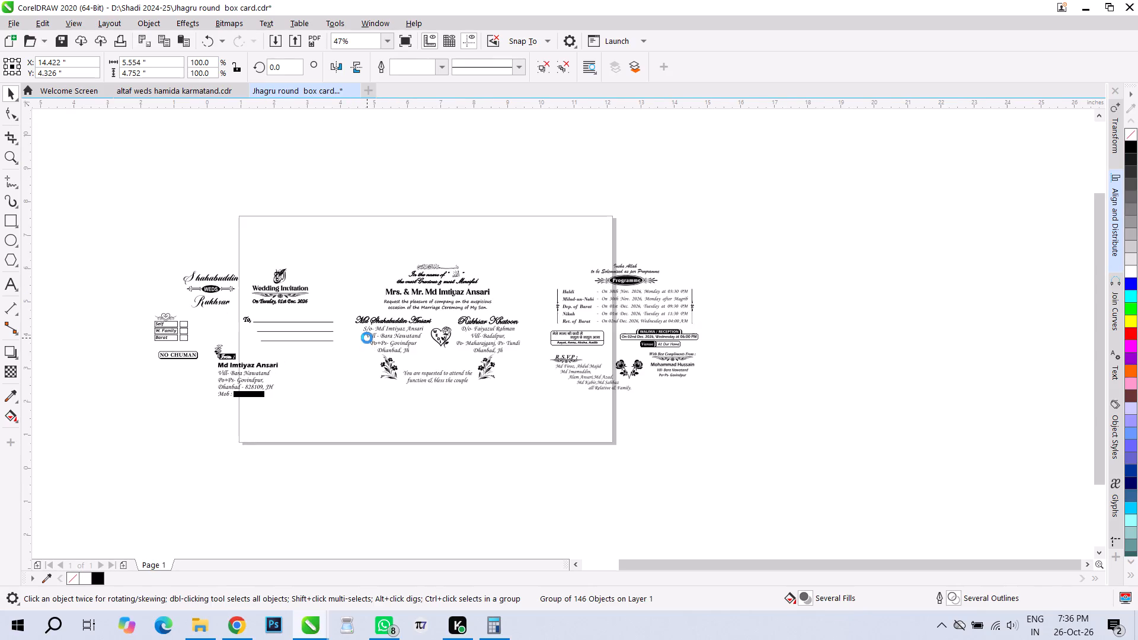
drag(625, 314, 546, 309)
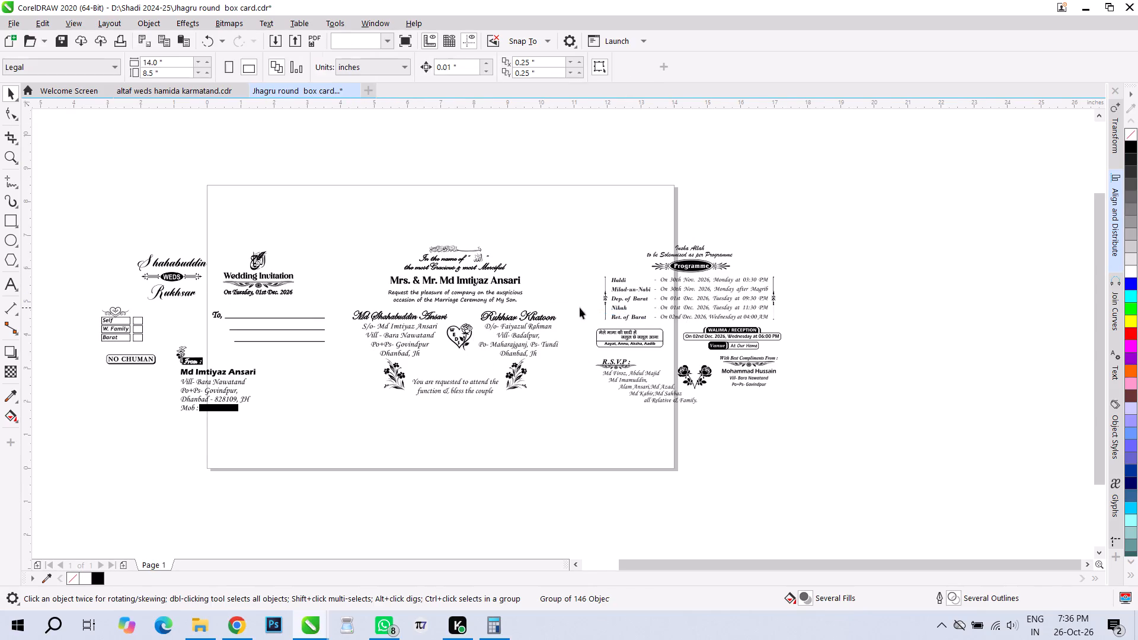
drag(616, 309, 504, 367)
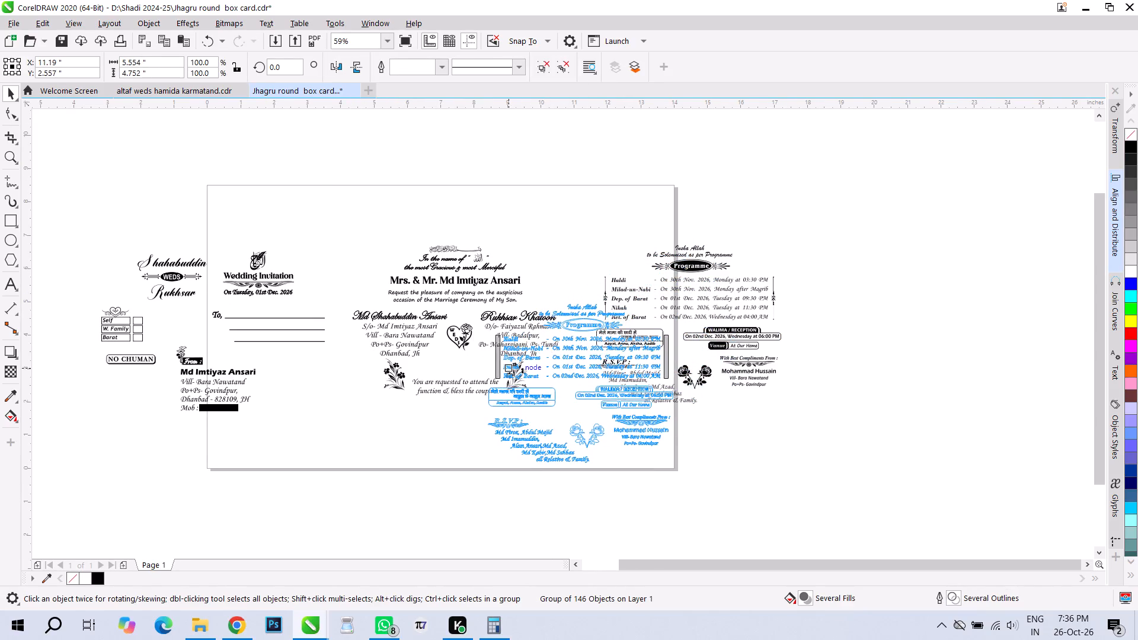
drag(504, 367, 505, 366)
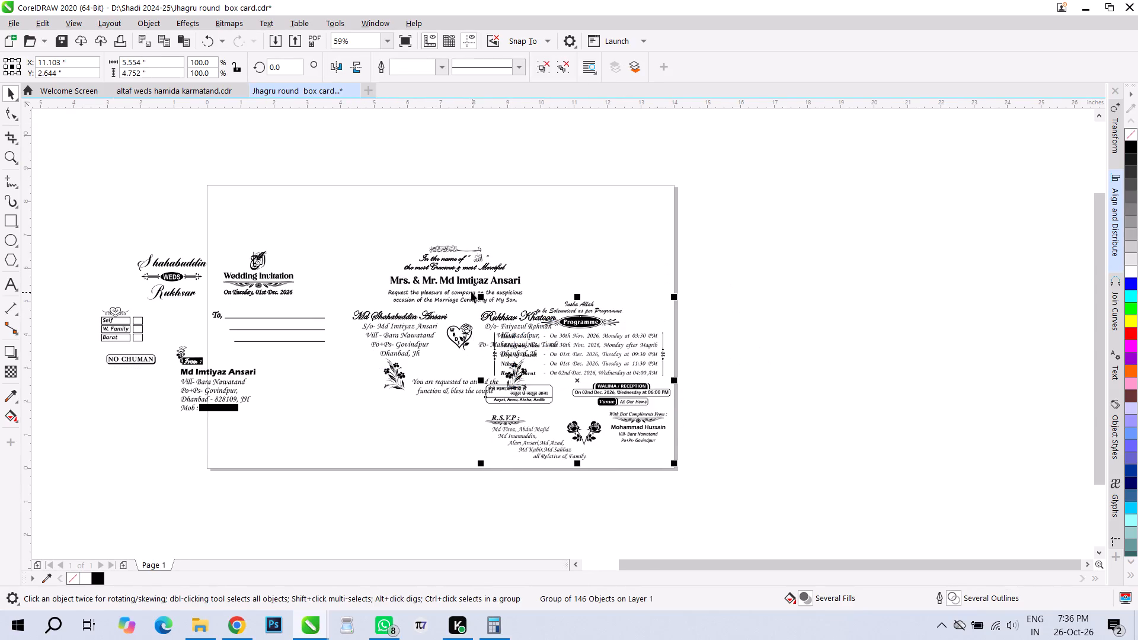
Place the invitation group at the page's top centre and the envelope group in its lower-left corner, about X 3.55, Y 2.61 in.
drag(463, 281, 443, 221)
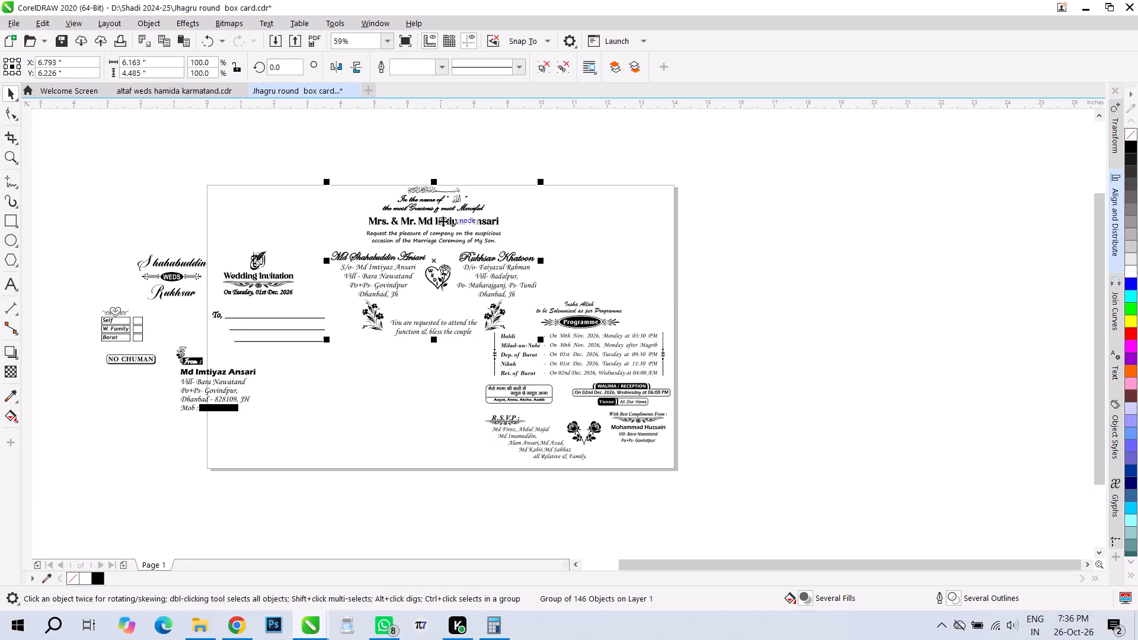
drag(266, 278, 373, 328)
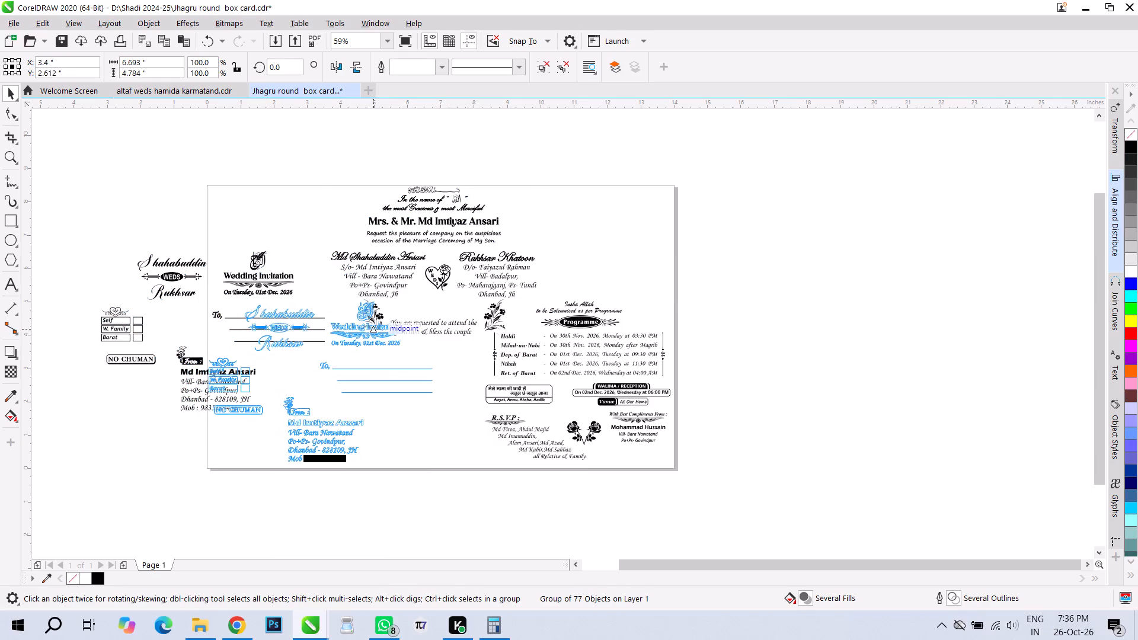
drag(373, 328, 375, 333)
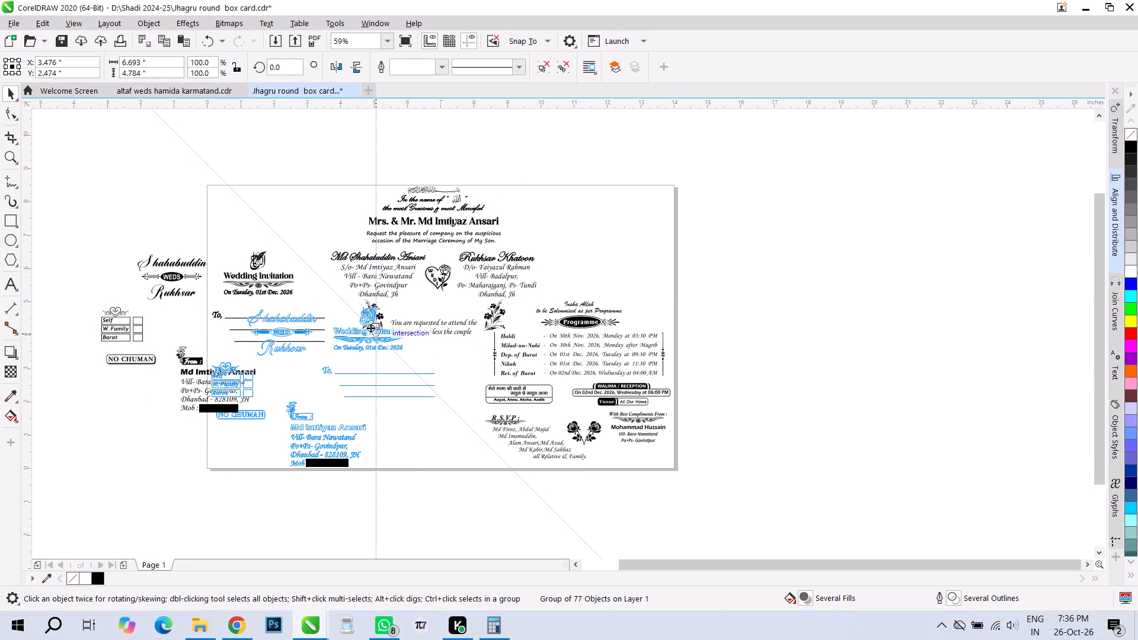
drag(375, 333, 378, 329)
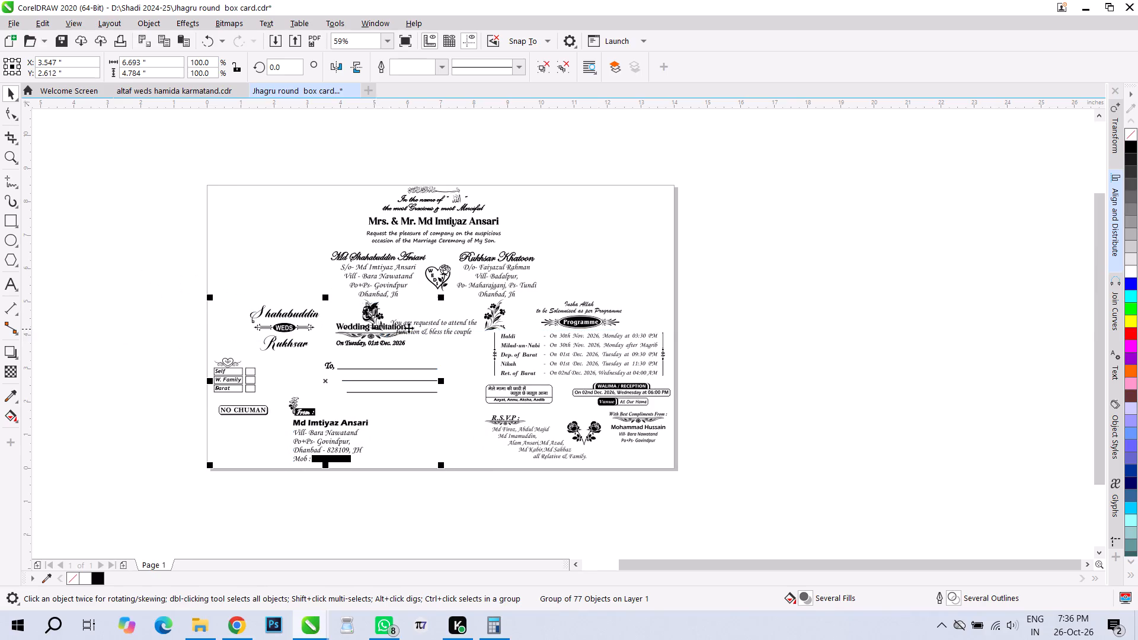
drag(441, 321, 446, 321)
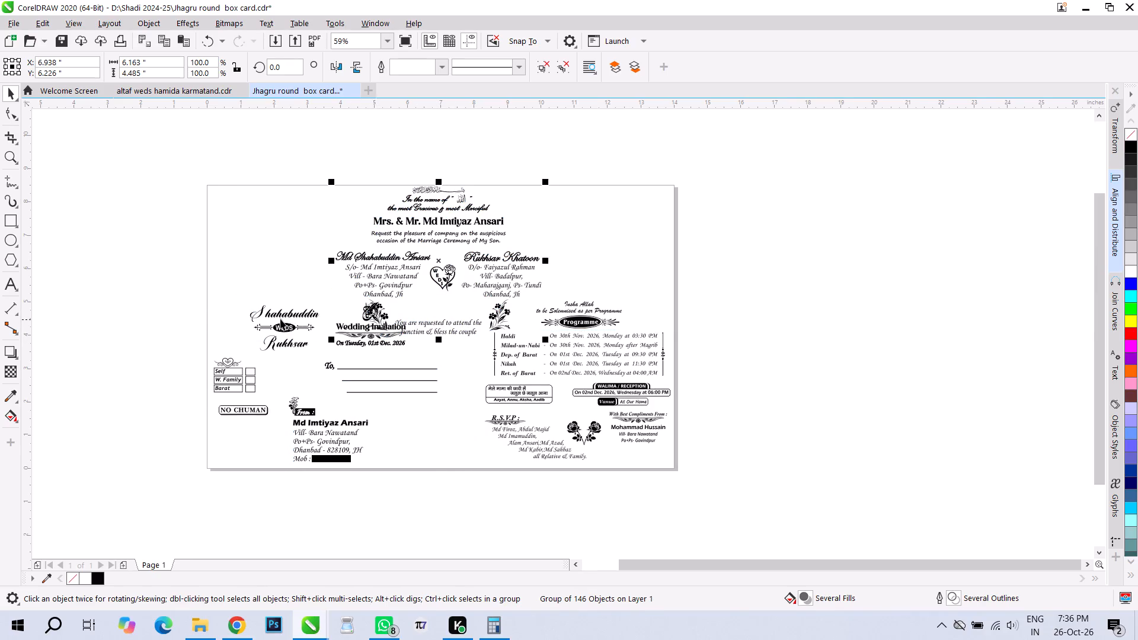
Rearrange the groups on the page: envelope at upper left, programme at upper right, and invitation at bottom centre between them.
drag(278, 316, 280, 204)
drag(448, 220, 431, 345)
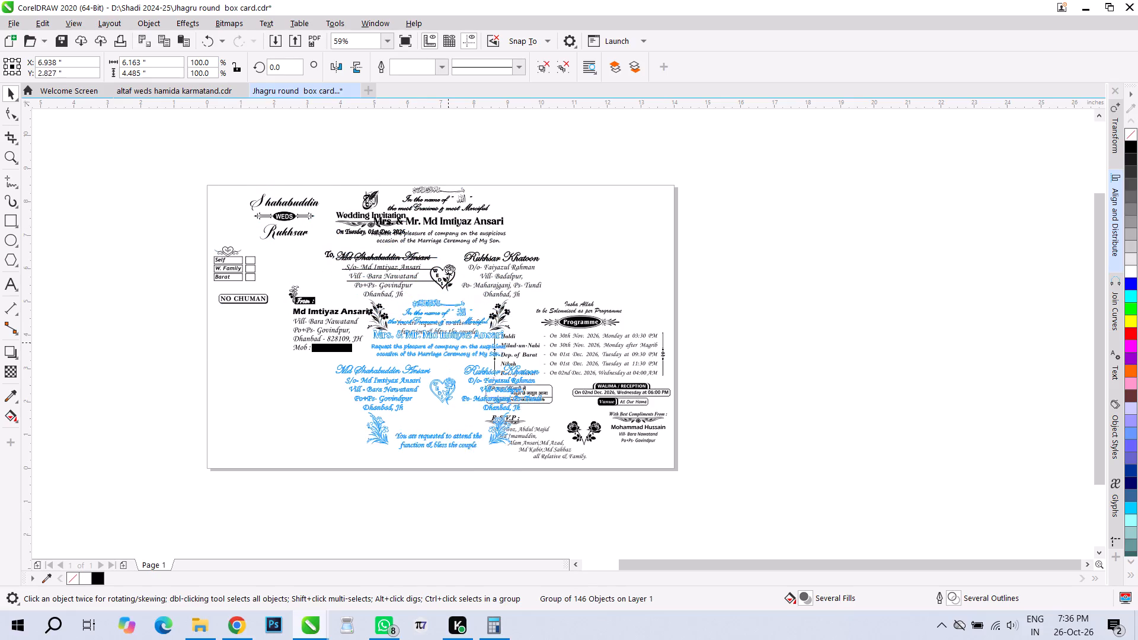
drag(431, 345, 428, 348)
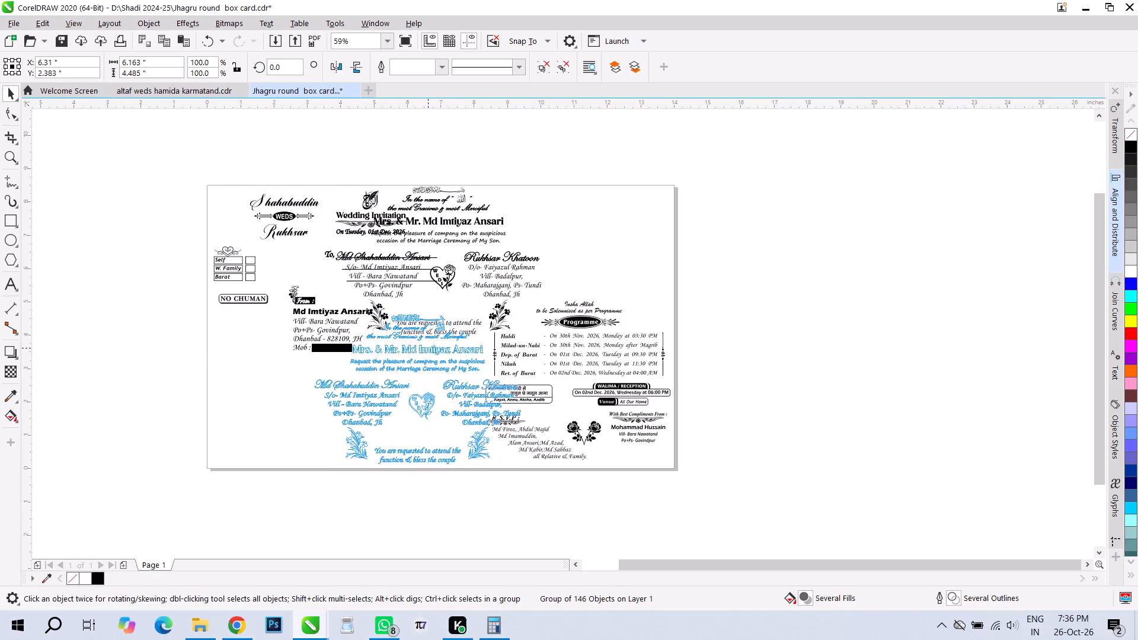
drag(428, 348, 430, 348)
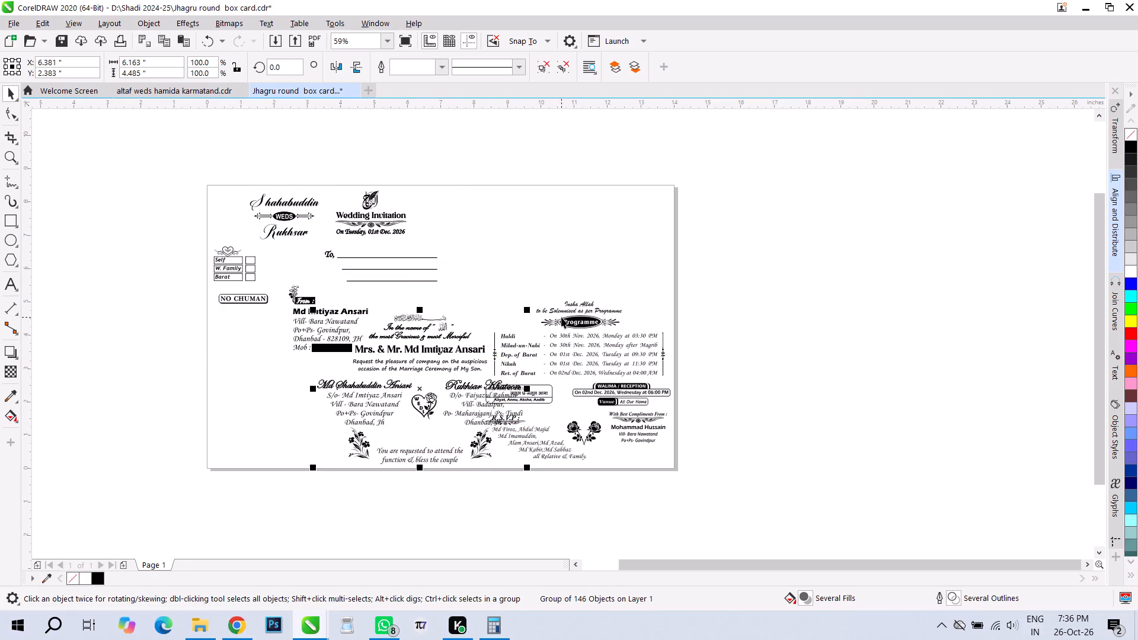
drag(568, 319, 559, 214)
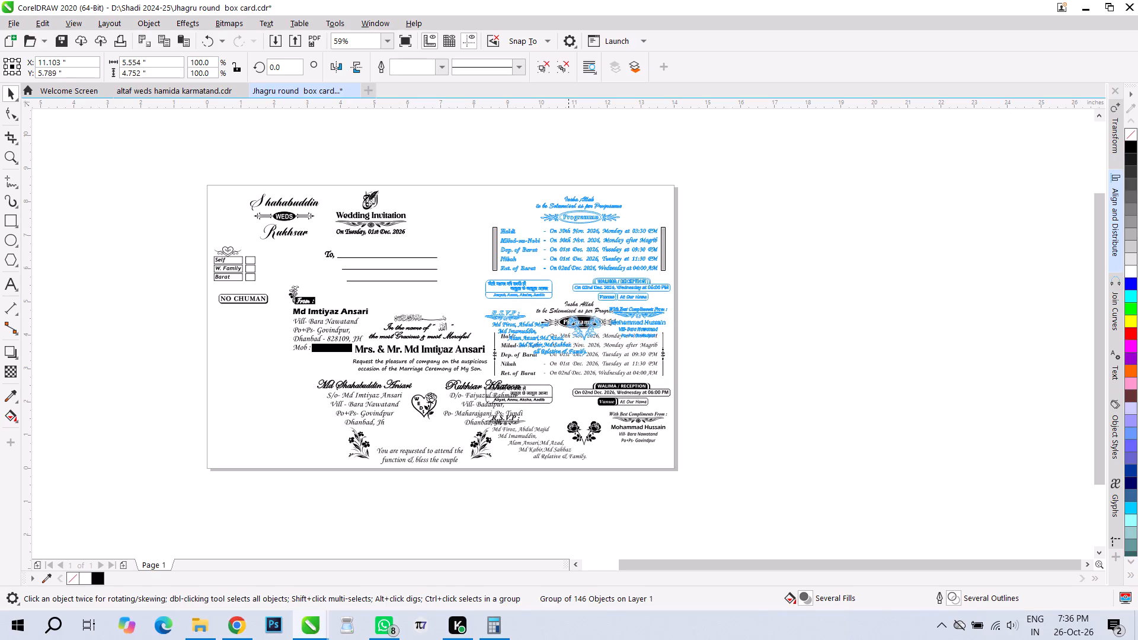
drag(559, 214, 559, 213)
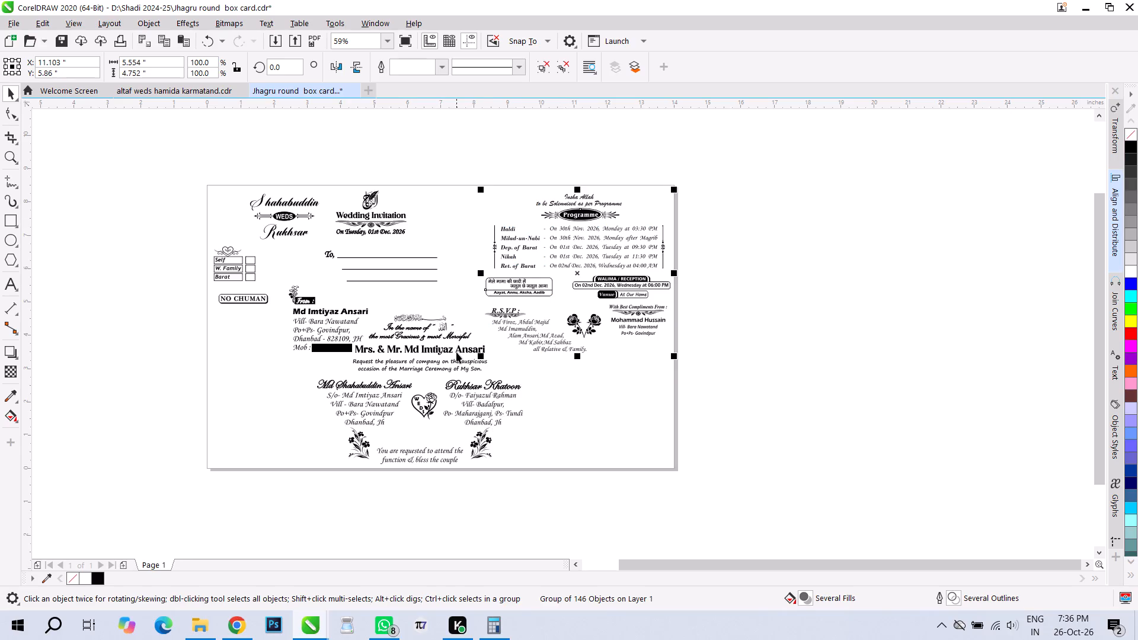
drag(457, 352, 469, 352)
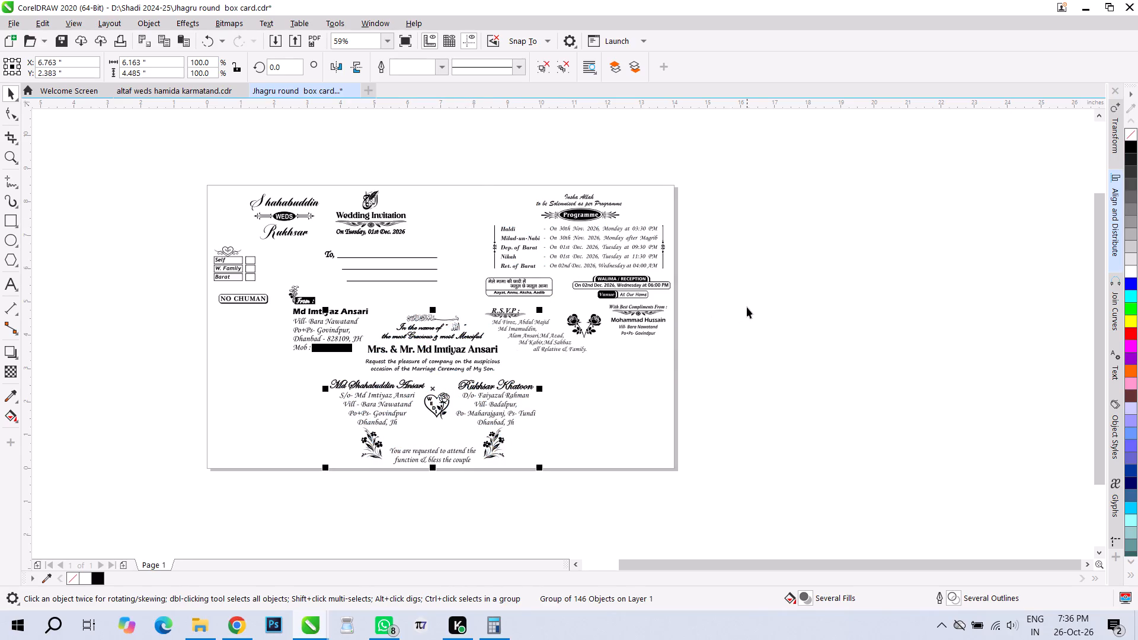
Nudge the invitation group up from the page's bottom edge to about Y 2.53 in.
key(Up)
key(Up)
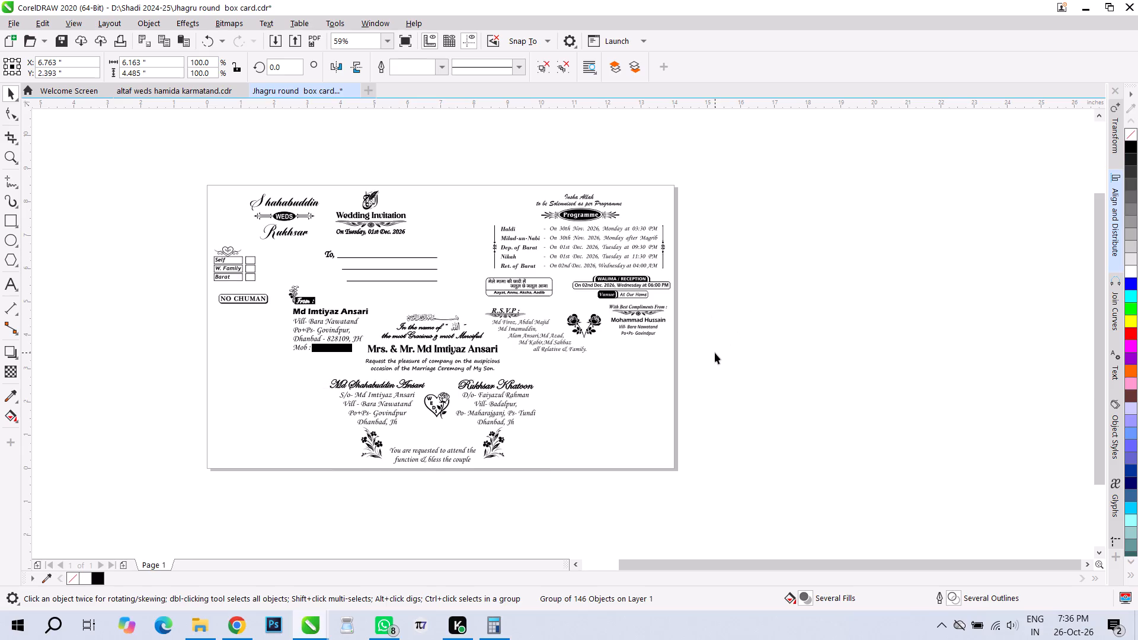
key(Up)
key(Up)
key(Up)
key(Up)
key(Up)
key(Up)
key(Up)
key(Up)
key(Up)
key(Up)
key(Up)
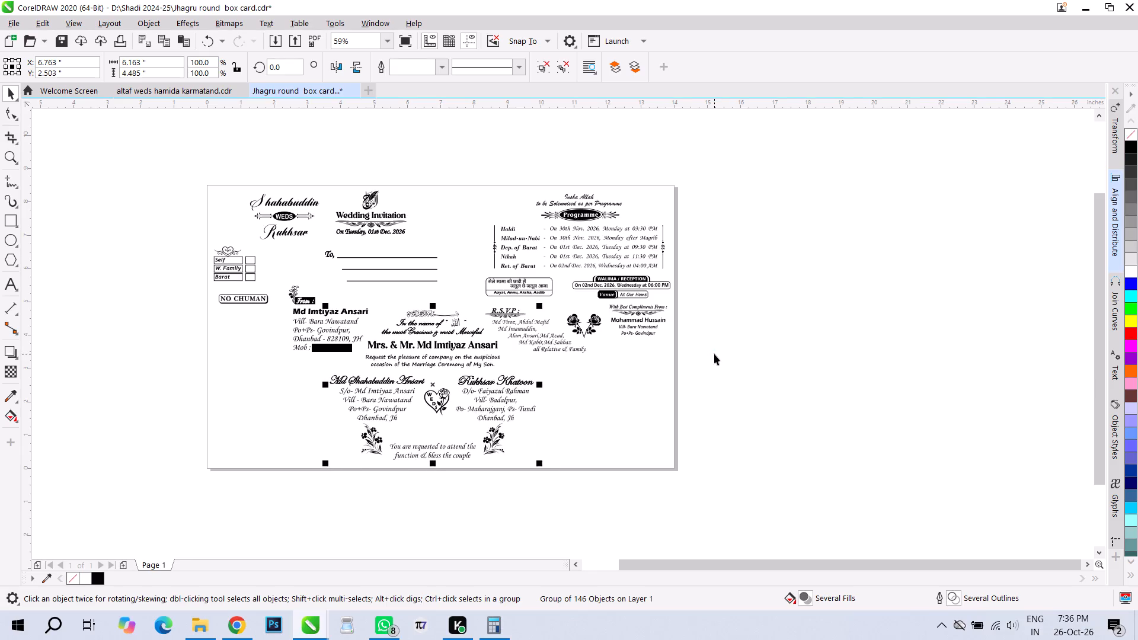
key(Up)
key(Up)
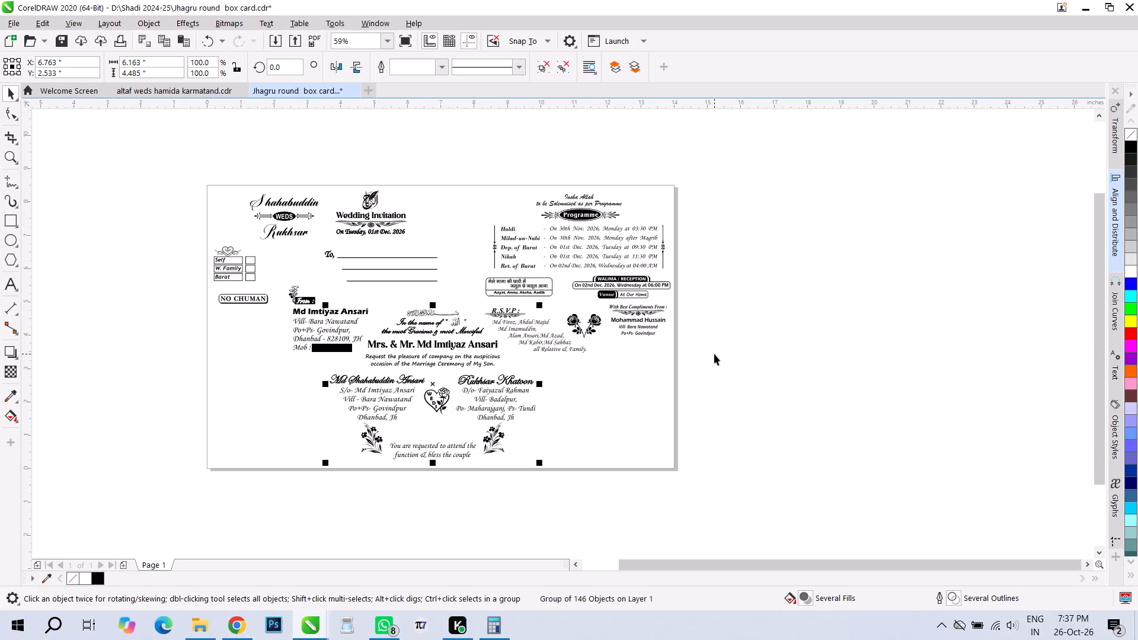
Nudge the programme group left, away from the page's right edge, to about X 11.00 in.
click(579, 341)
click(581, 331)
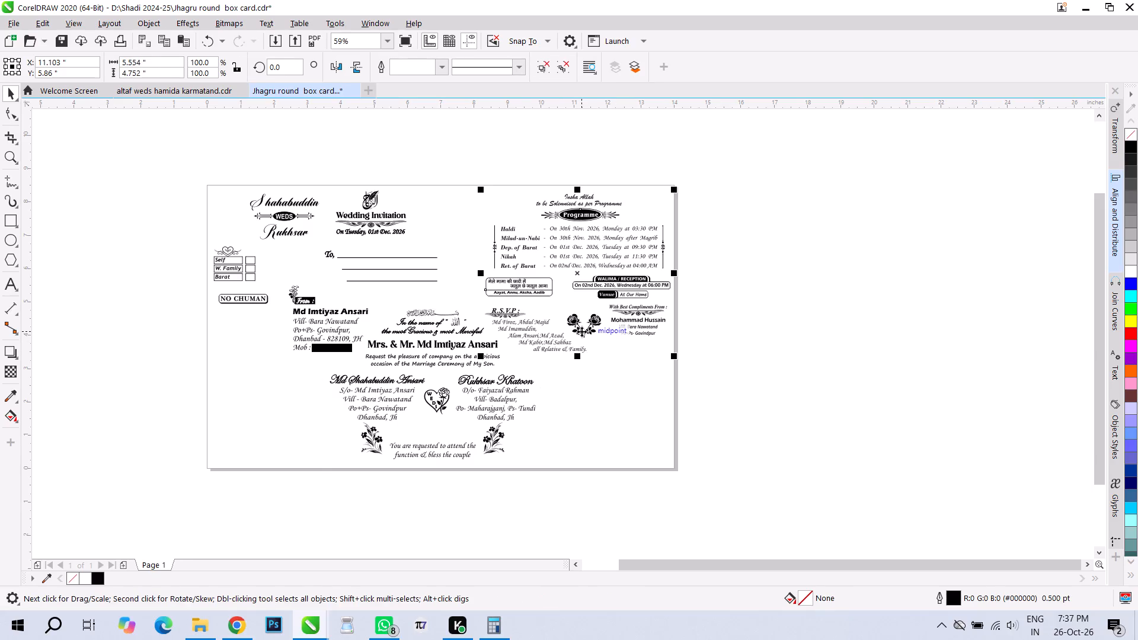
key(Left)
key(Left)
key(Left)
key(Left)
key(Left)
key(Left)
key(Left)
key(Left)
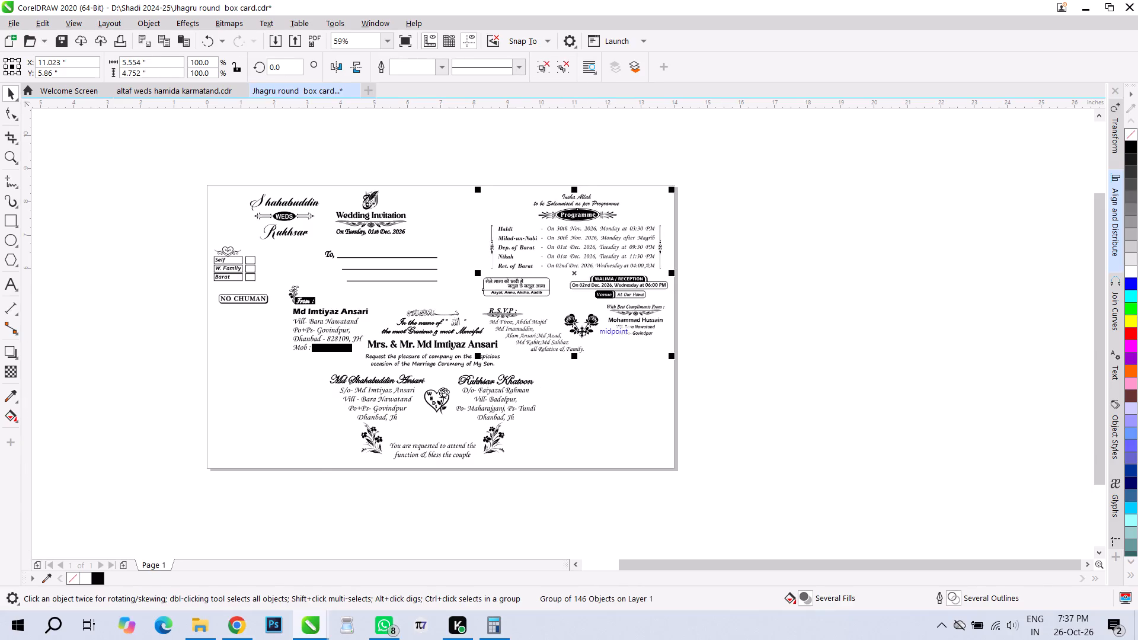
key(Left)
key(Left)
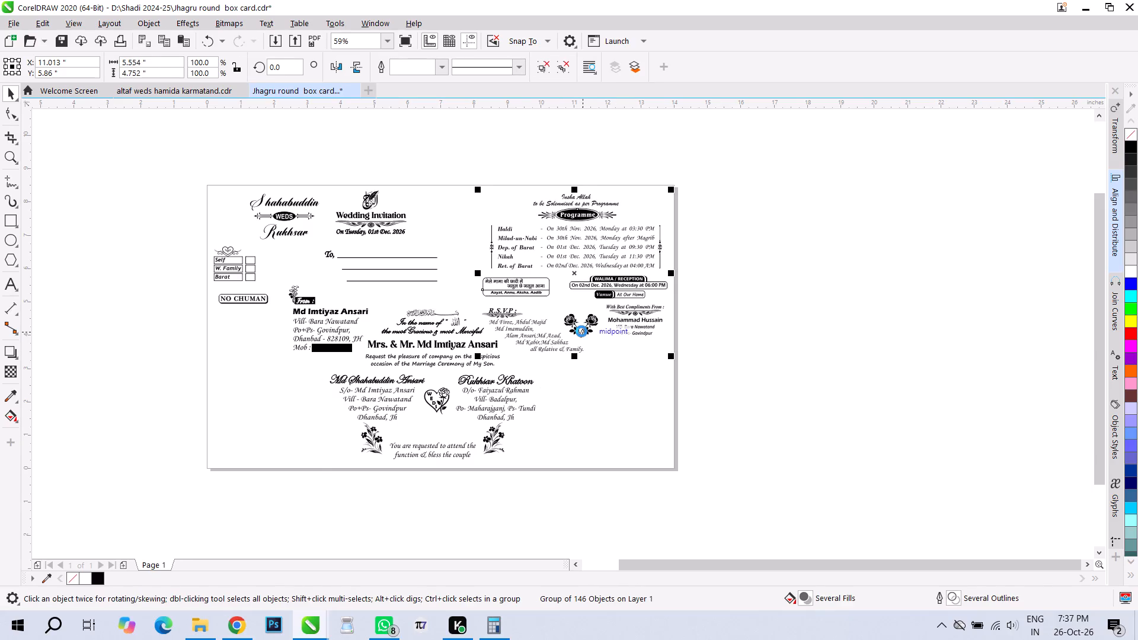
Nudge the envelope group right, away from the page's left edge, to about X 3.58 in.
click(231, 265)
key(Right)
key(Right)
key(Right)
key(Right)
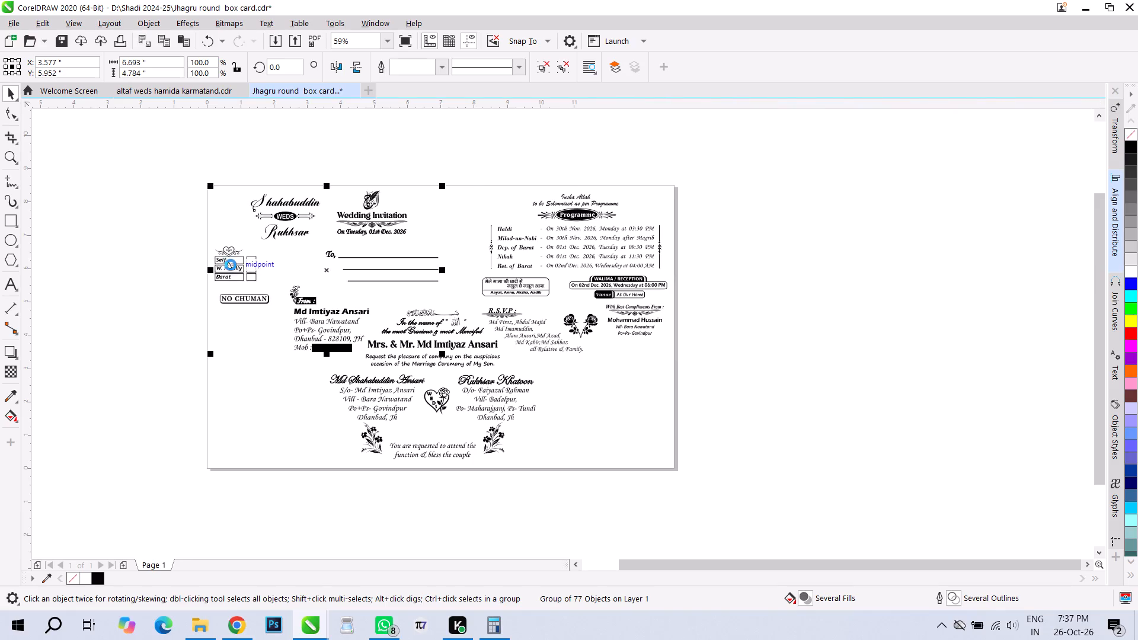
click(803, 351)
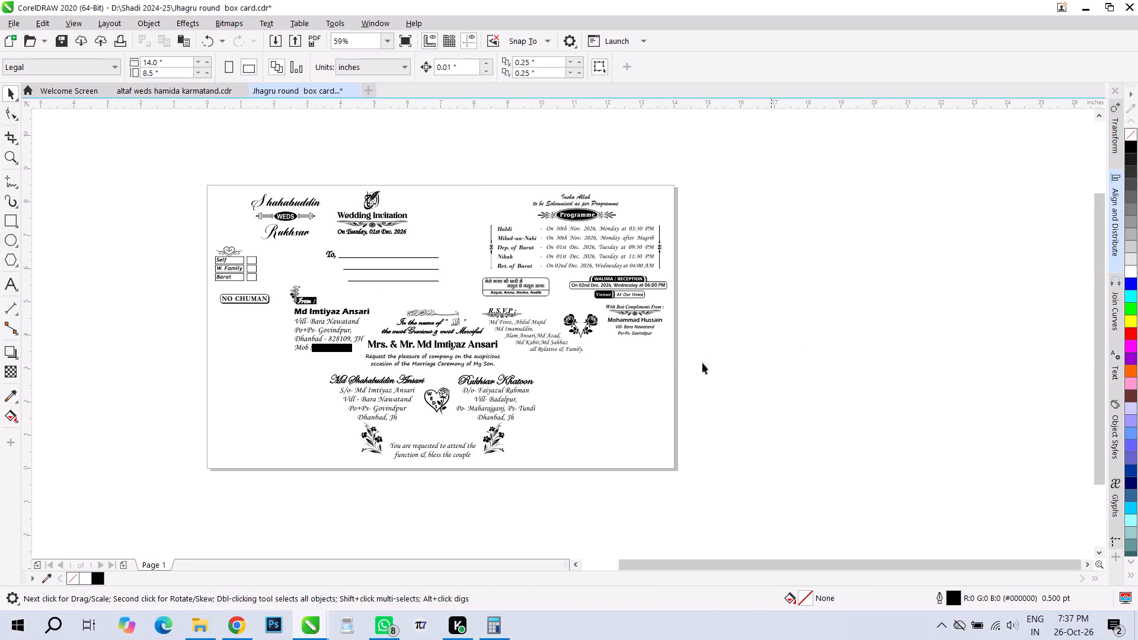
Group the envelope, programme and invitation groups together and centre the combined group on the page.
drag(130, 162, 644, 407)
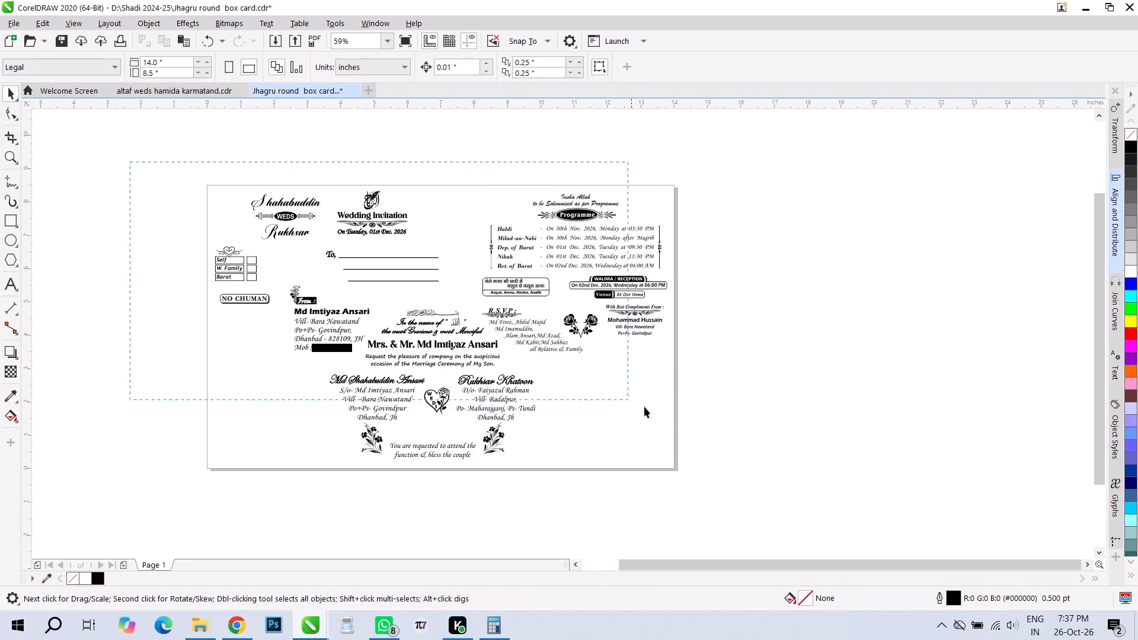
drag(644, 407, 780, 488)
key(ctrl+g)
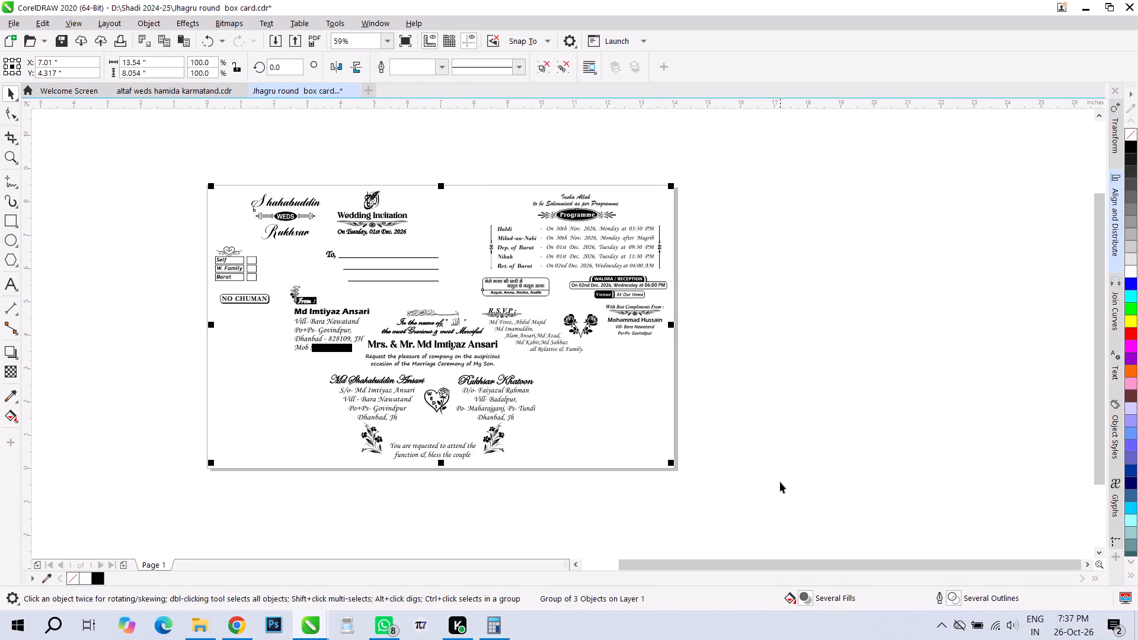
key(p)
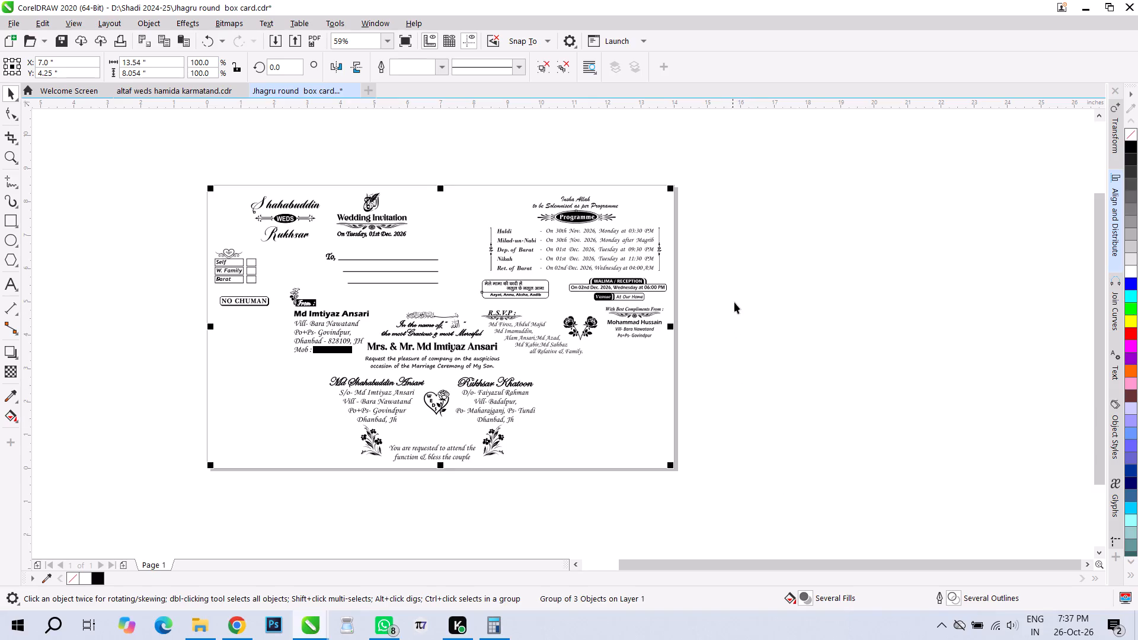
Ungroup the centred artwork back into its three card groups and select the envelope group.
click(741, 278)
click(626, 320)
click(544, 61)
click(792, 176)
click(383, 213)
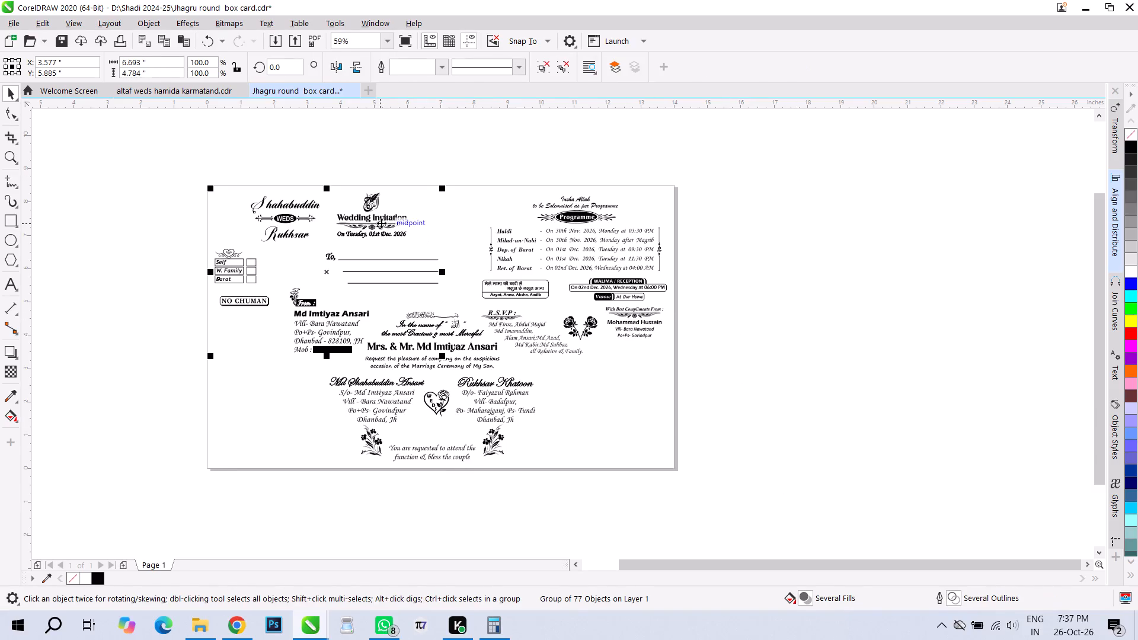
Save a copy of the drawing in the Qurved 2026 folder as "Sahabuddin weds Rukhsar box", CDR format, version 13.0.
click(15, 26)
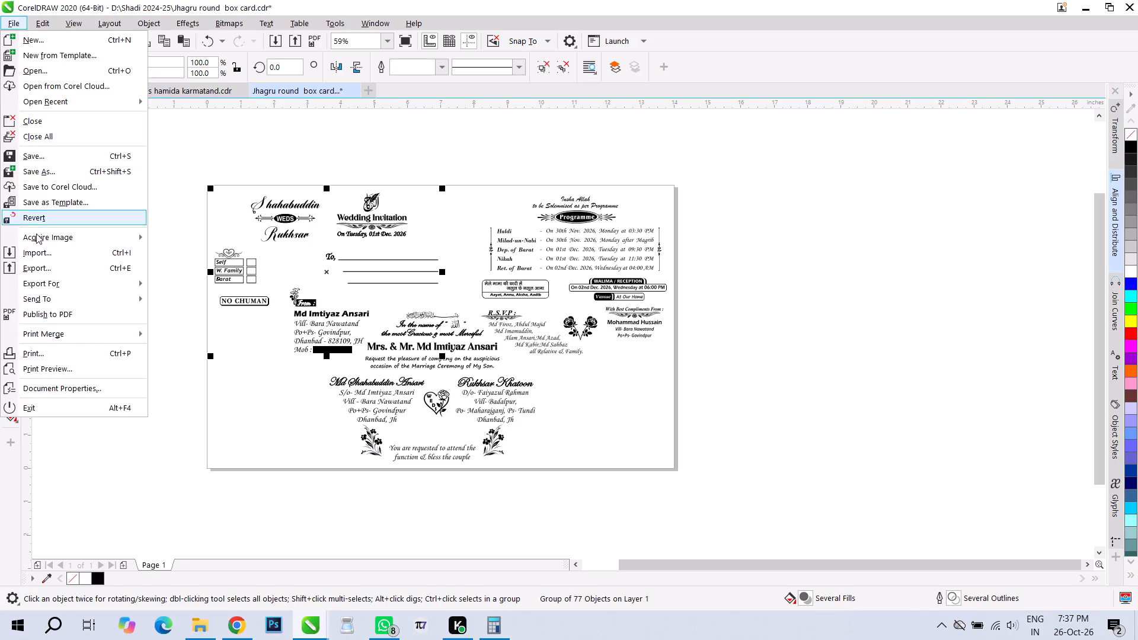
click(44, 173)
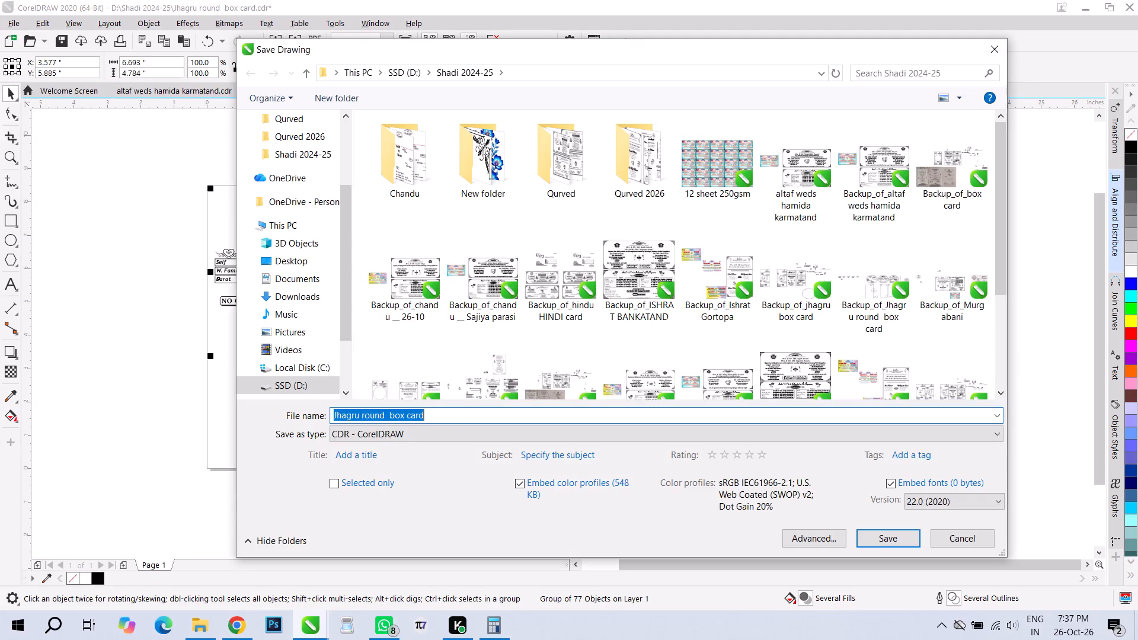
double_click(627, 195)
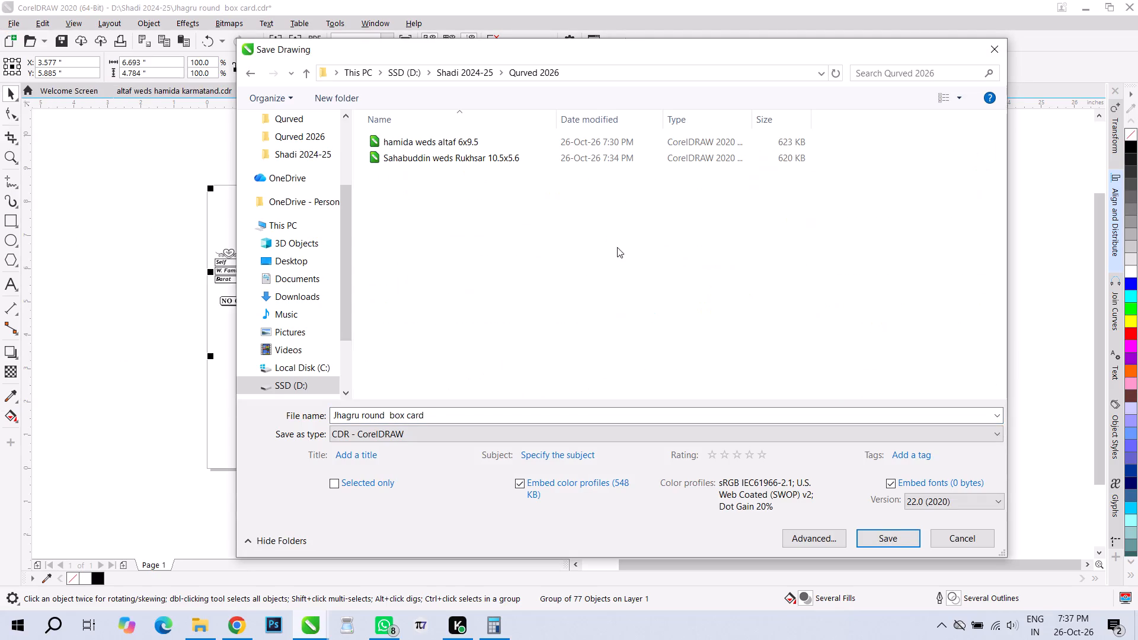
click(407, 162)
click(418, 411)
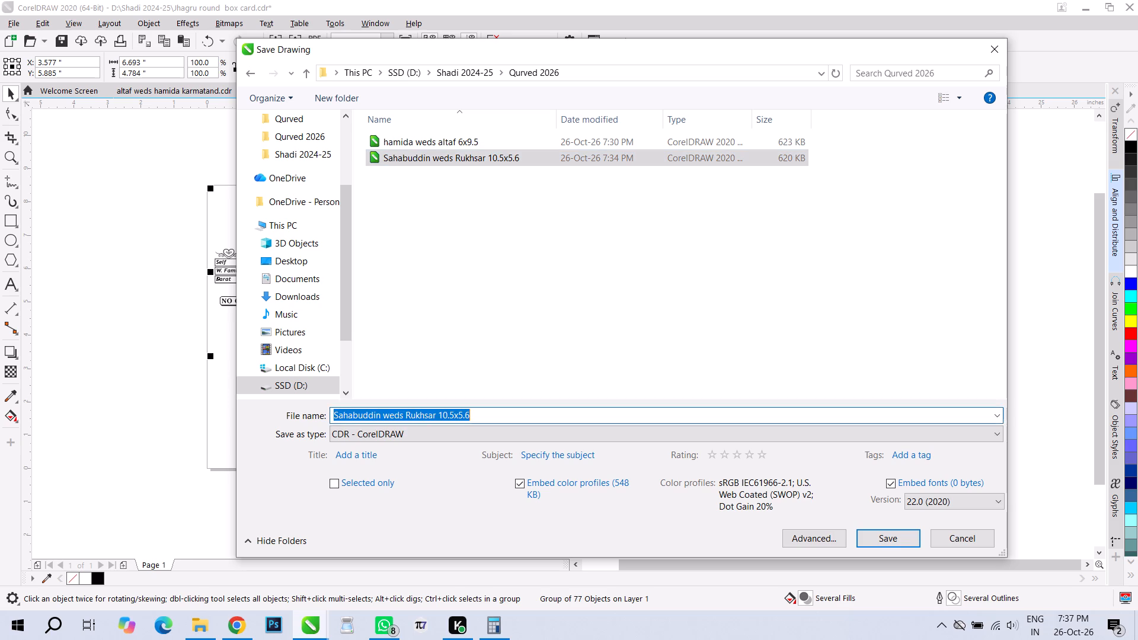
click(441, 417)
drag(440, 415, 551, 422)
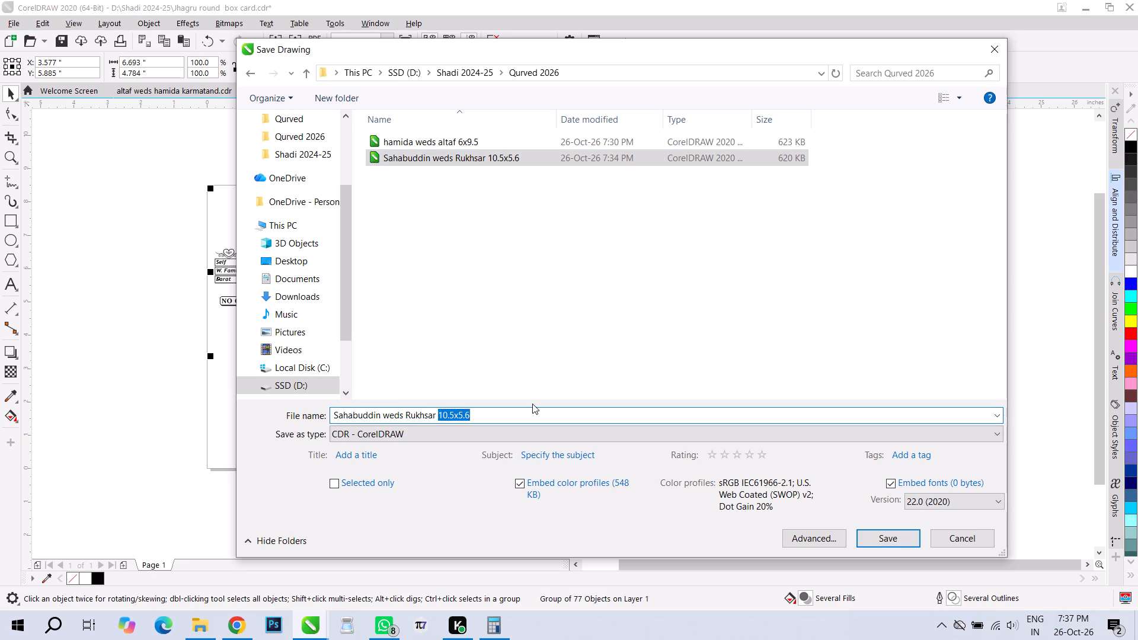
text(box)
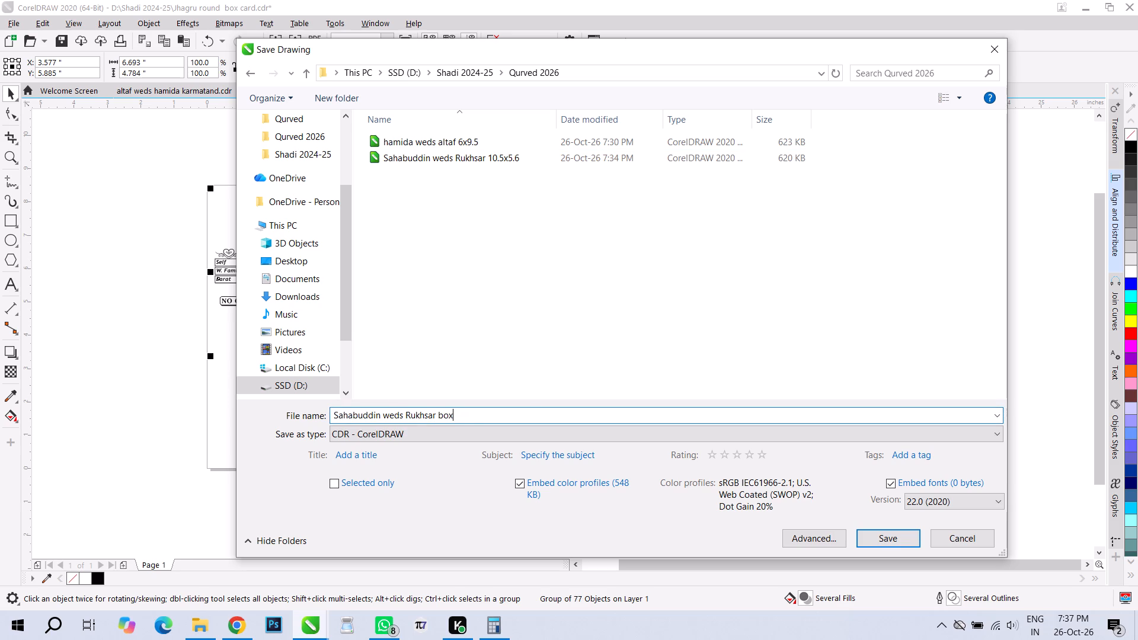
click(931, 504)
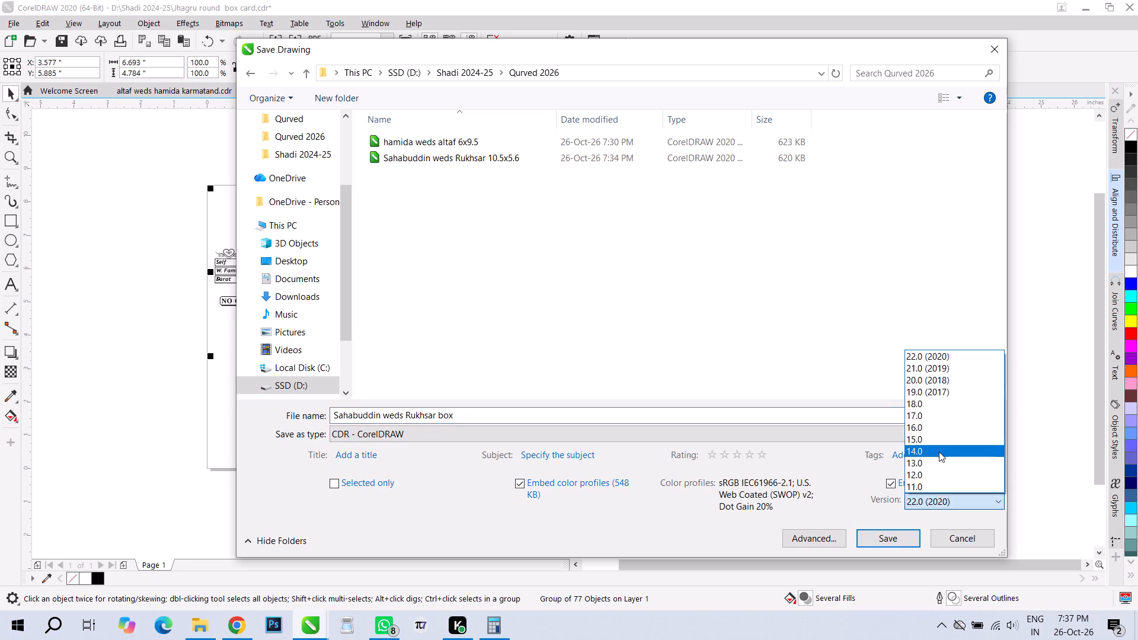
click(938, 461)
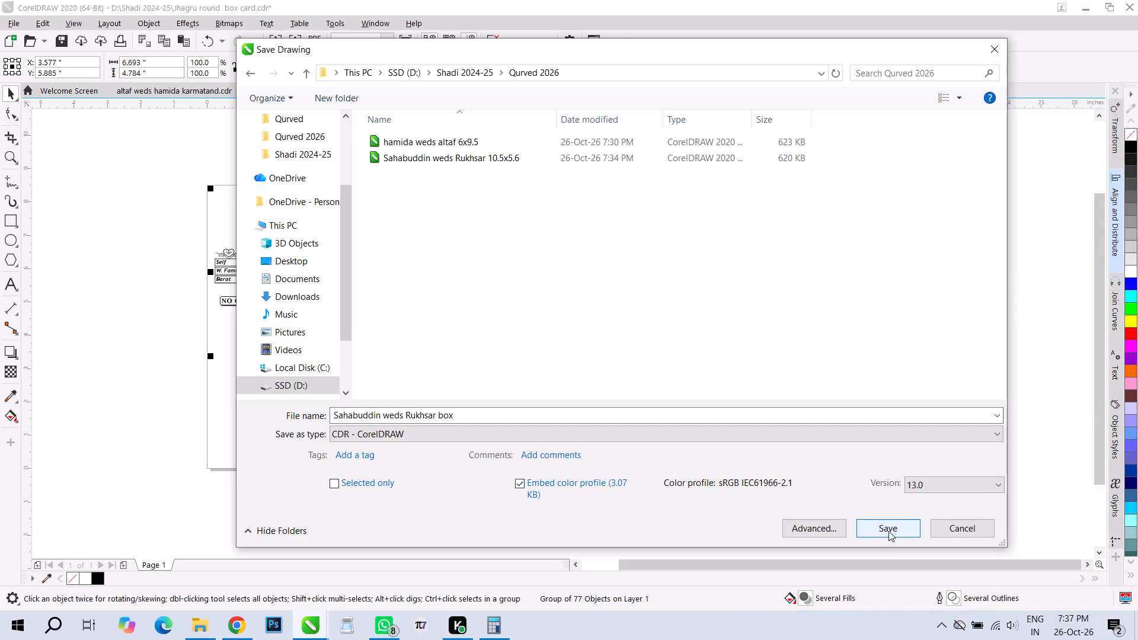
click(888, 531)
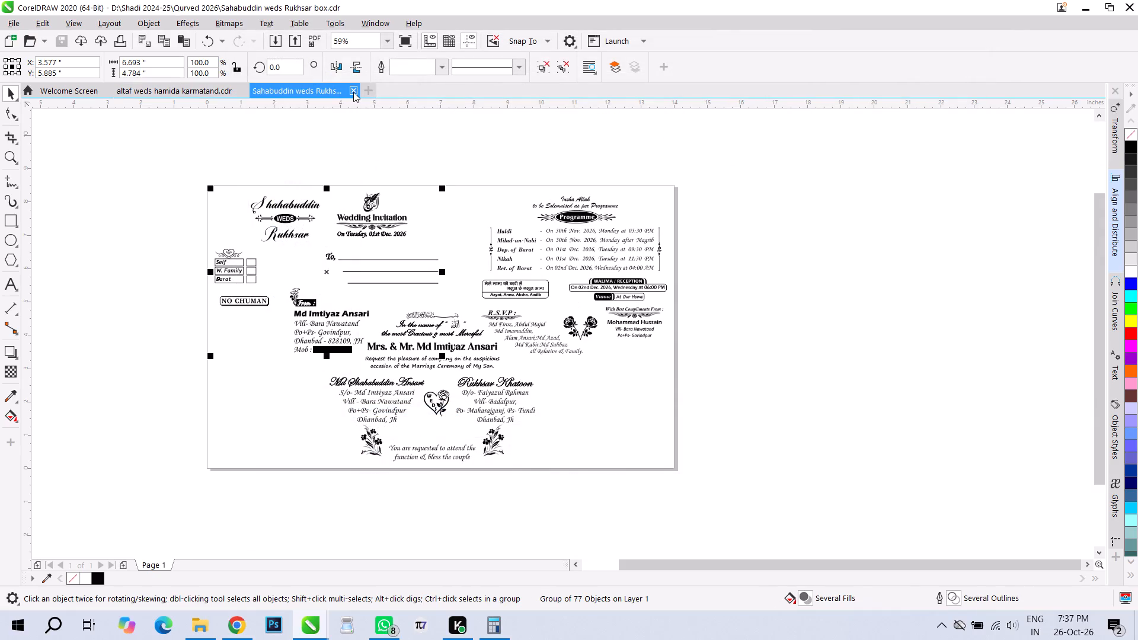
Close the saved box card document.
click(353, 92)
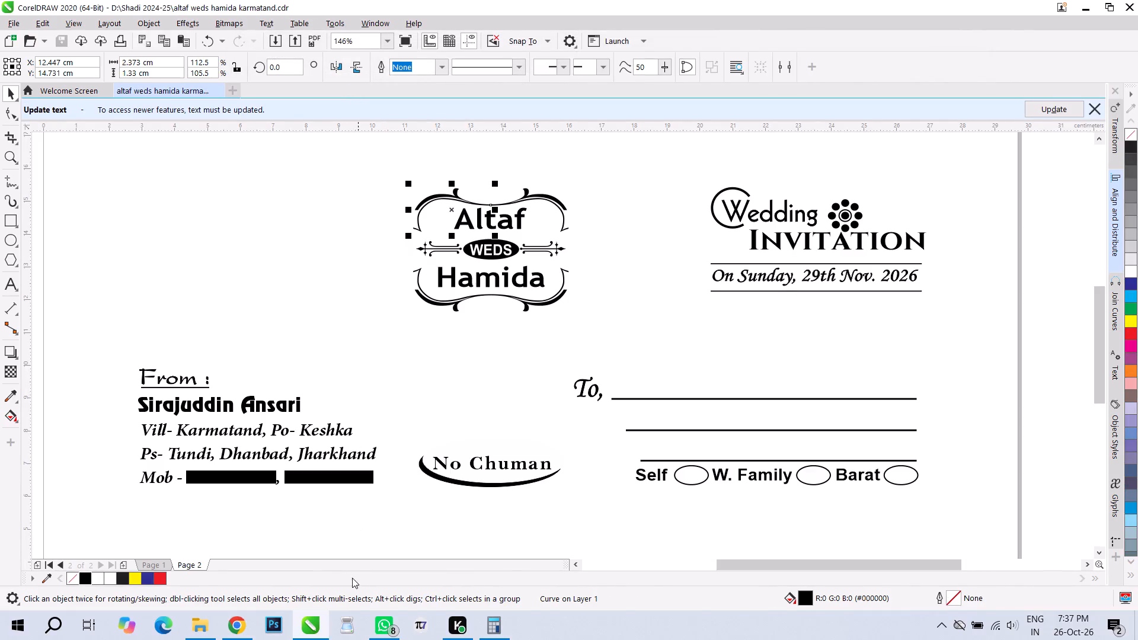